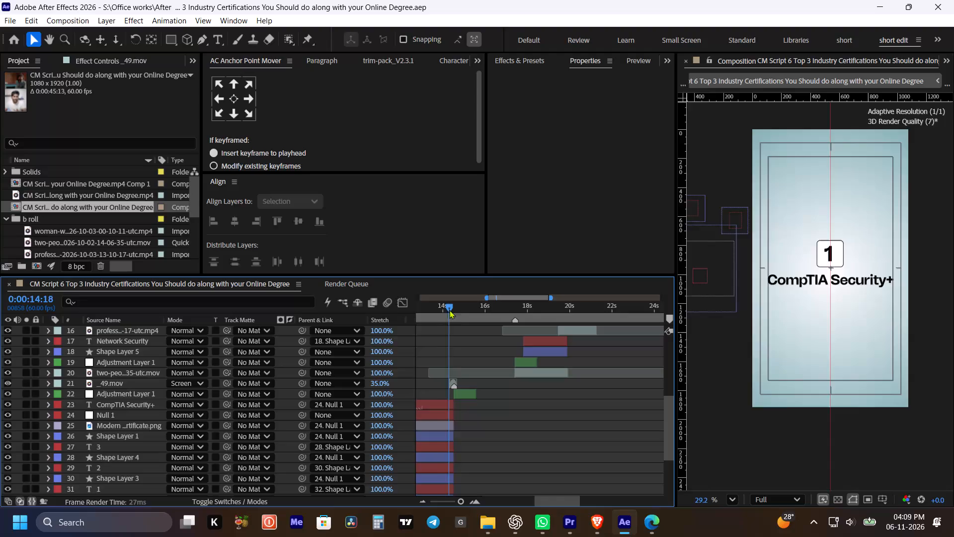
# Play back several stretches of the composition, from the CompTIA Security+ card through the talking-head section after the AWS card.
pyautogui.scroll(4, 561, 353)
pyautogui.press('space')
pyautogui.press('space')
pyautogui.press('space')
pyautogui.press('space')
pyautogui.press('space')
pyautogui.press('space')
pyautogui.moveTo(612, 379); pyautogui.dragTo(436, 411)
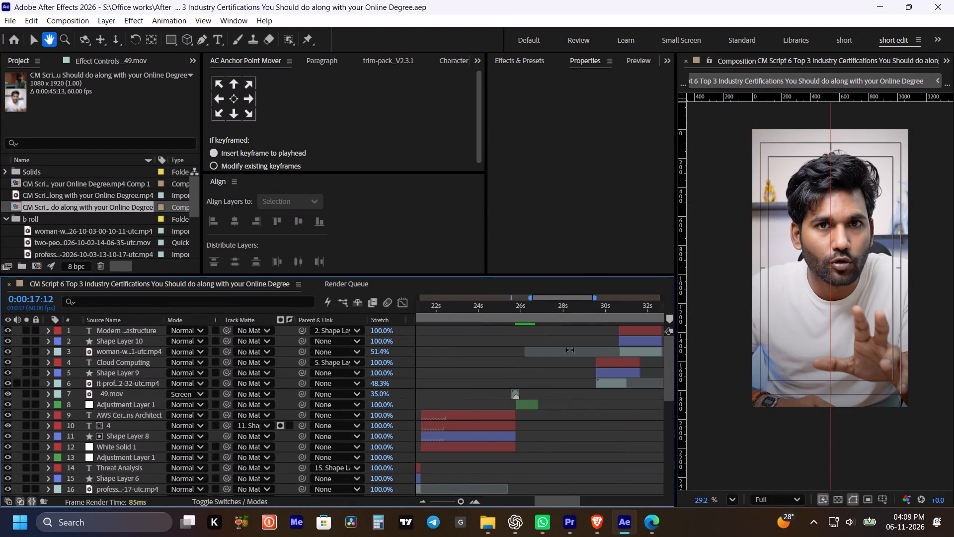
pyautogui.keyDown('alt'); pyautogui.scroll(-2, 591, 366); pyautogui.keyUp('alt')
pyautogui.press('space')
pyautogui.press('space')
pyautogui.press('space')
pyautogui.press('space')
pyautogui.moveTo(625, 359); pyautogui.dragTo(573, 449)
pyautogui.keyDown('alt'); pyautogui.scroll(1, 571, 379); pyautogui.keyUp('alt')
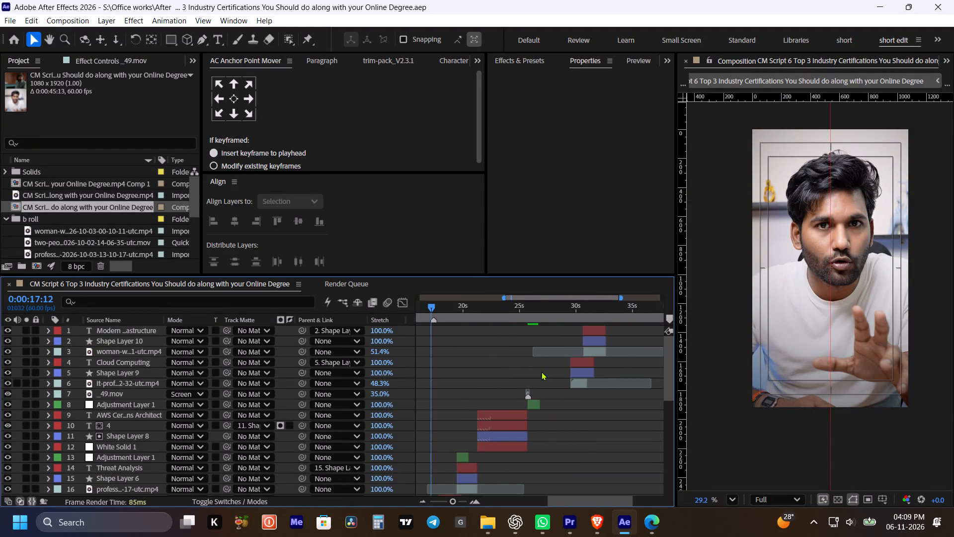
pyautogui.click(519, 302)
pyautogui.press('space')
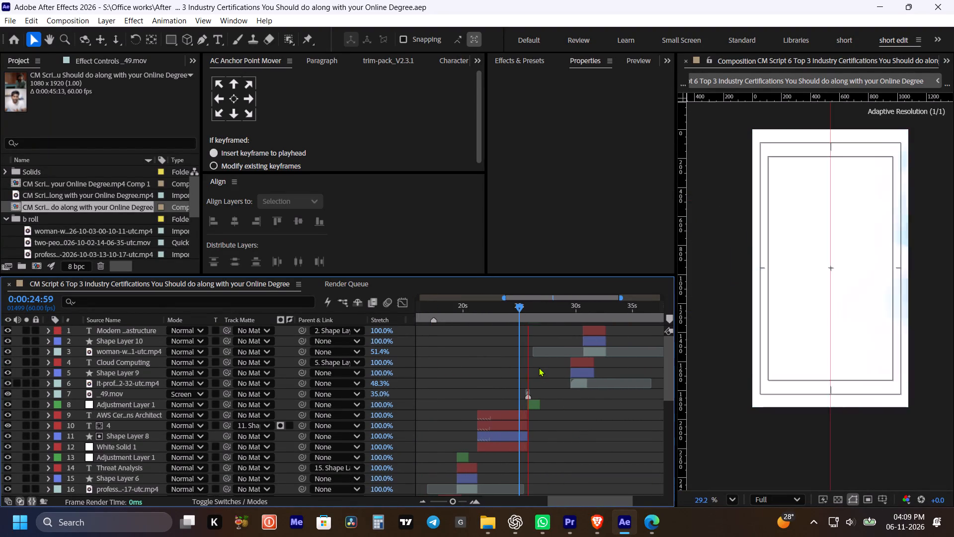
pyautogui.press('space')
pyautogui.press('space')
pyautogui.press('space')
pyautogui.press('space')
pyautogui.press('space')
pyautogui.press('space')
pyautogui.press('space')
pyautogui.press('space')
pyautogui.moveTo(595, 408); pyautogui.dragTo(520, 424)
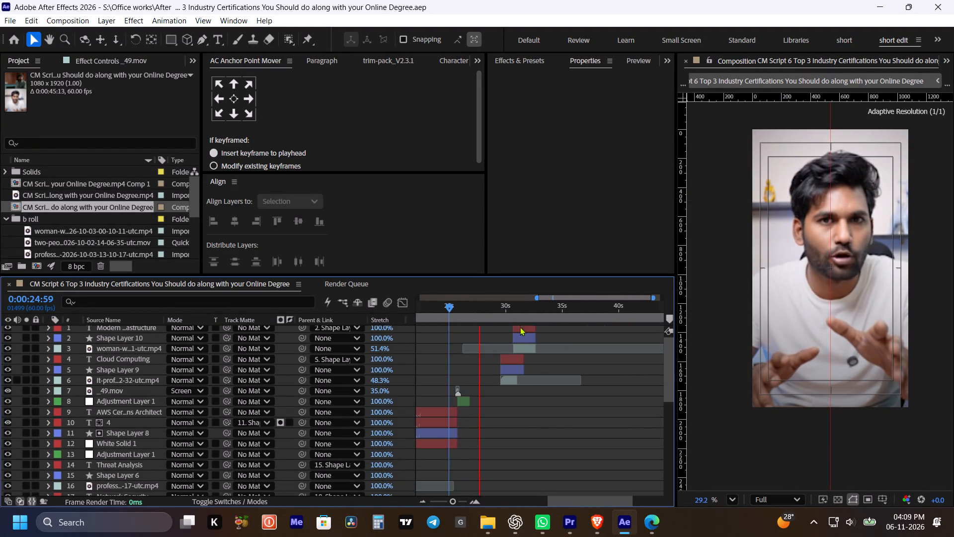
pyautogui.press('space')
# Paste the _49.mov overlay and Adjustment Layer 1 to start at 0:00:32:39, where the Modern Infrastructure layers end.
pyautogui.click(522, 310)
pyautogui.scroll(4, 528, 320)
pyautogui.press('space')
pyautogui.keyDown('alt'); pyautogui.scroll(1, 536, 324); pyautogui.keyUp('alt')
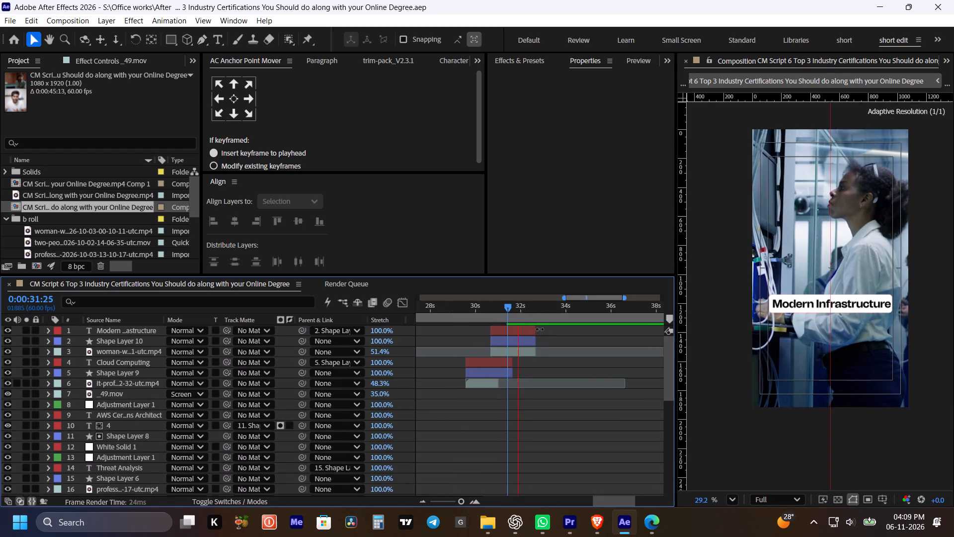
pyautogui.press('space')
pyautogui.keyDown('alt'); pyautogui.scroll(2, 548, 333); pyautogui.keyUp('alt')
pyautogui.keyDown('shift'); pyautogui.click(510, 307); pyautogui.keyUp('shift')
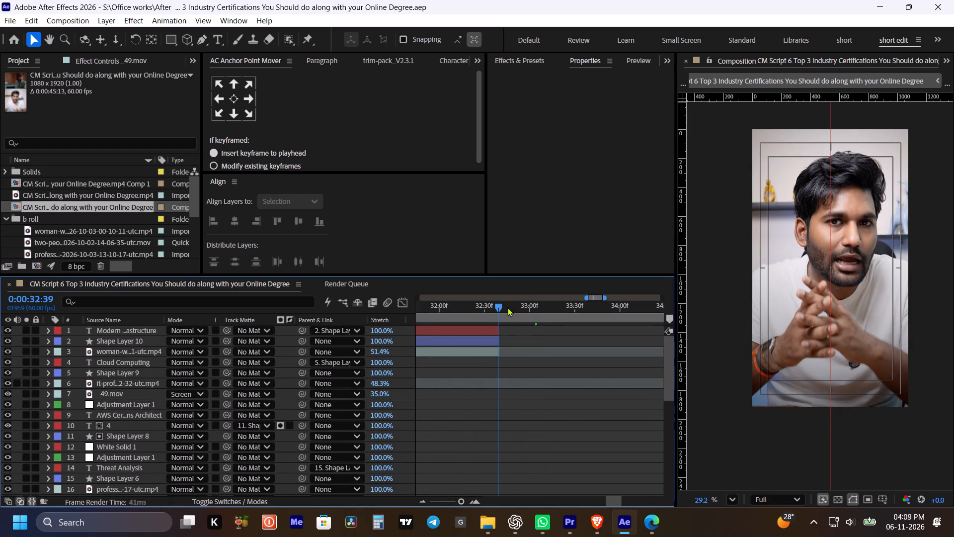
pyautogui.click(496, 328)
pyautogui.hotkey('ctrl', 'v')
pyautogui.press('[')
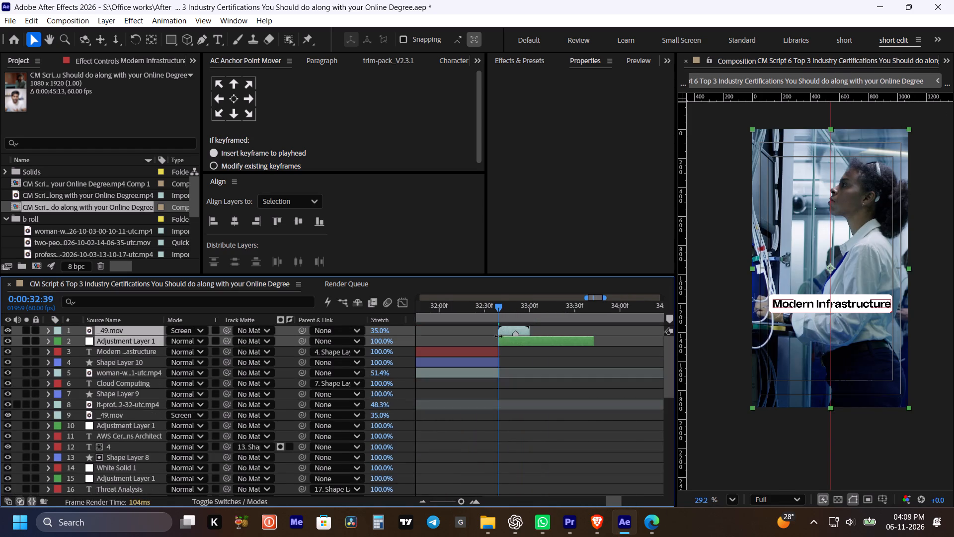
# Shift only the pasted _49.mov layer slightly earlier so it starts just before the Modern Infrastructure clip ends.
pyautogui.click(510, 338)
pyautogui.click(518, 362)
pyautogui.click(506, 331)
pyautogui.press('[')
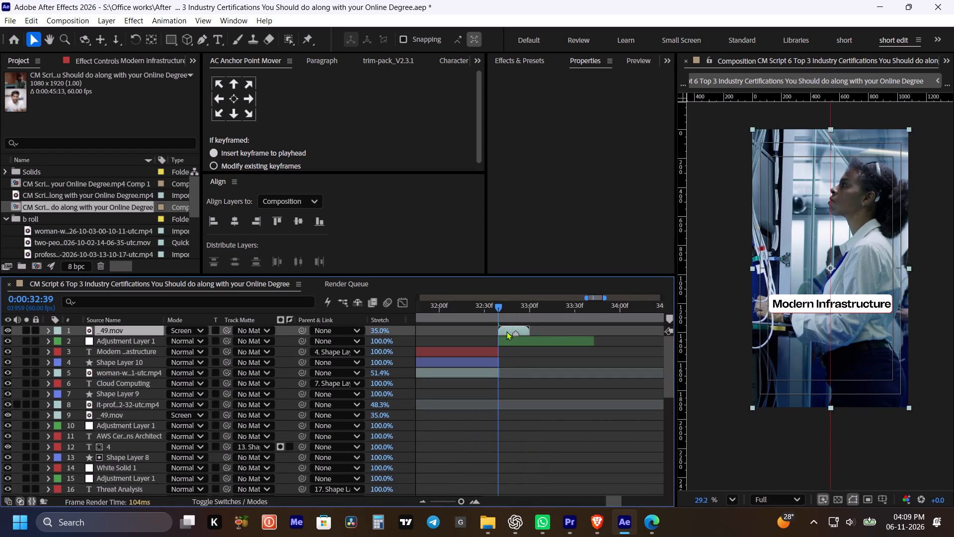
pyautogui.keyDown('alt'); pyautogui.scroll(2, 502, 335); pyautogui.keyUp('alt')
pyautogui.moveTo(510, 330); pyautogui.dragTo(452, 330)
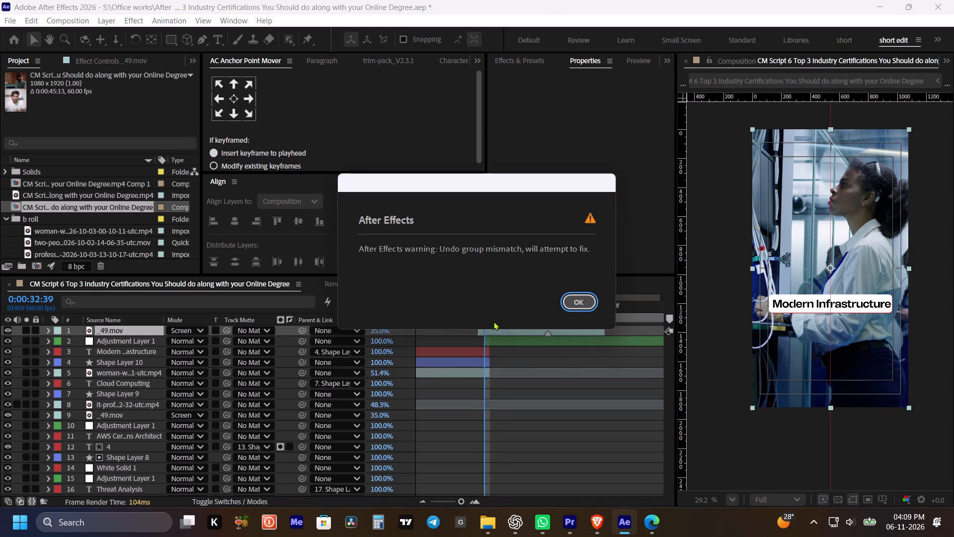
# Dismiss the error dialogs and cancel saving a copy of the project.
pyautogui.press('space')
pyautogui.press('space')
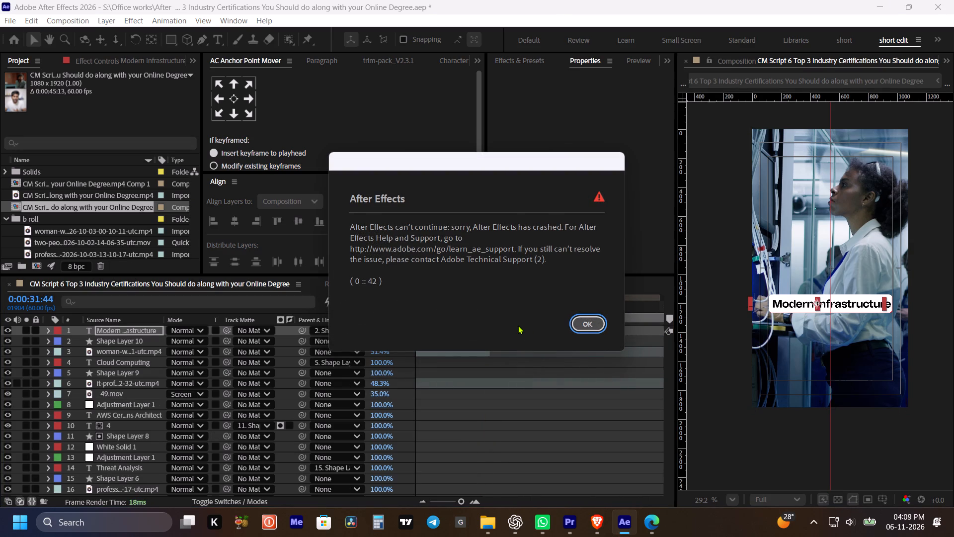
pyautogui.press('space')
pyautogui.press('space')
pyautogui.keyDown('alt'); pyautogui.scroll(-2, 525, 346); pyautogui.keyUp('alt')
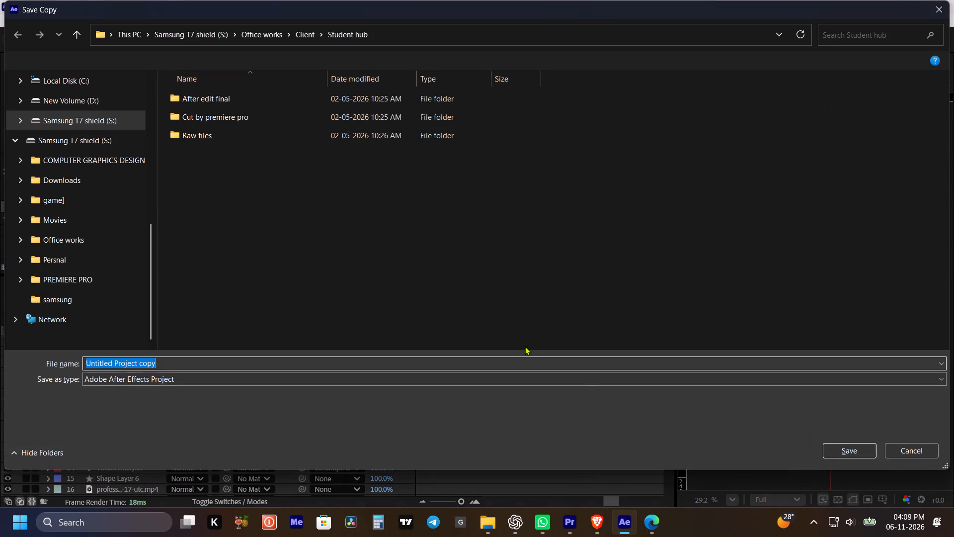
pyautogui.click(916, 446)
pyautogui.hotkey('ctrl', 's')
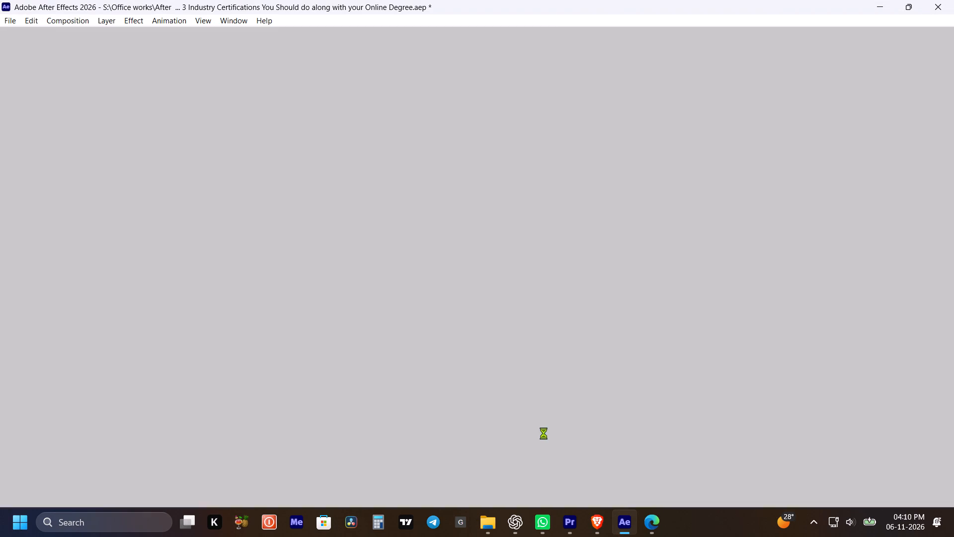
# Relaunch After Effects.
pyautogui.click(626, 527)
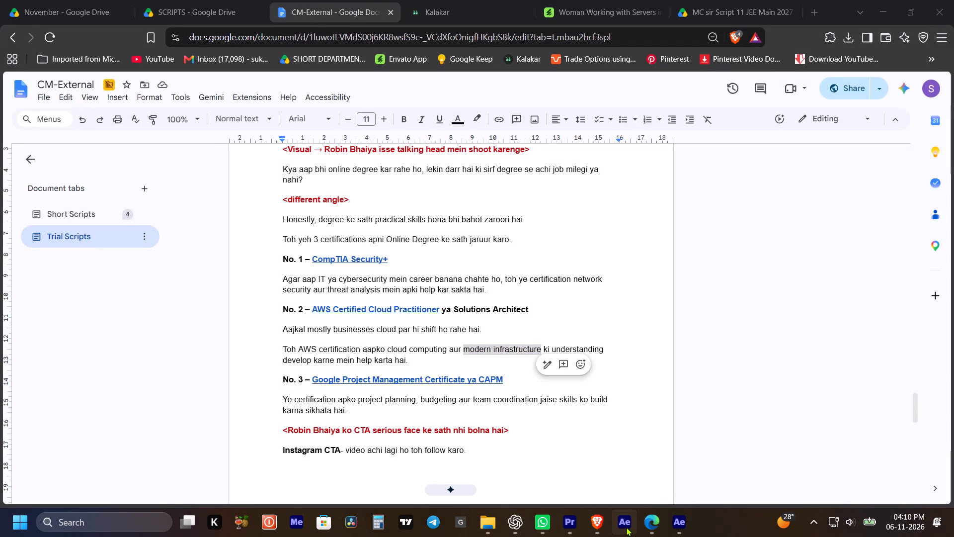
pyautogui.click(594, 328)
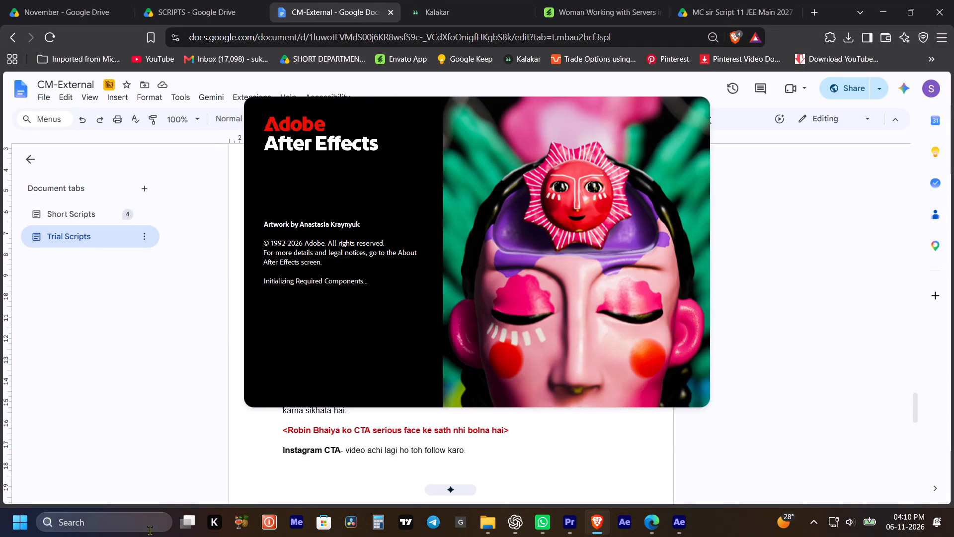
pyautogui.click(214, 524)
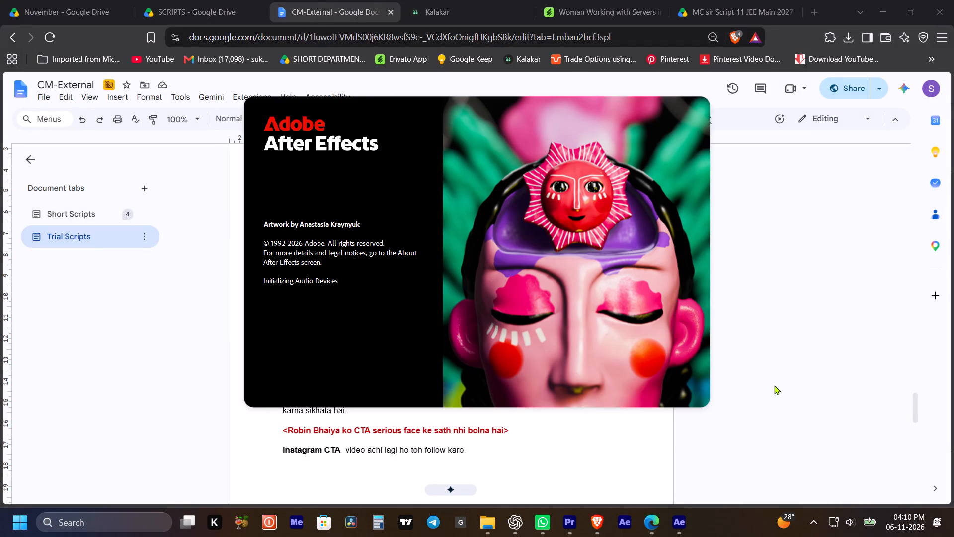
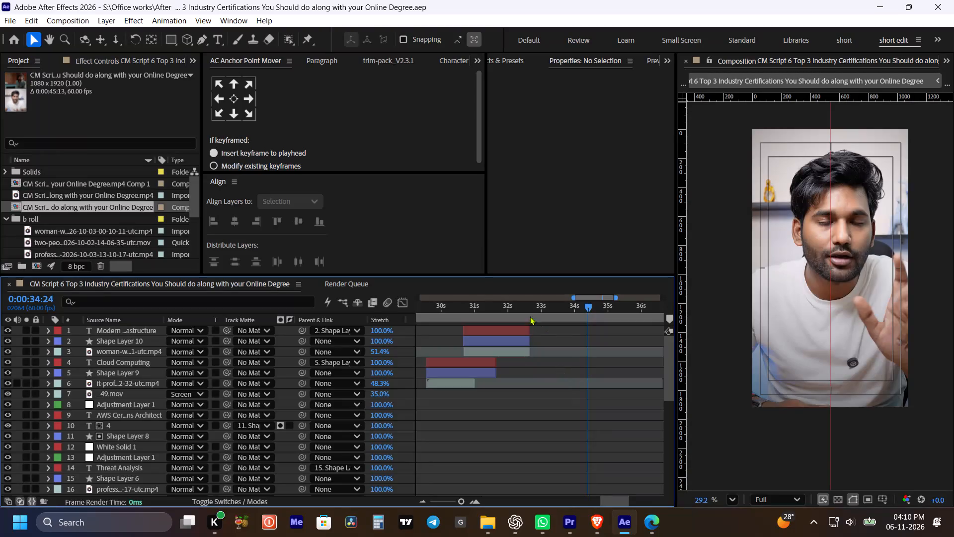
# Add a new adjustment layer and start it at 0:00:32:40, right where the Modern Infrastructure layers end.
pyautogui.click(507, 306)
pyautogui.press('space')
pyautogui.press('space')
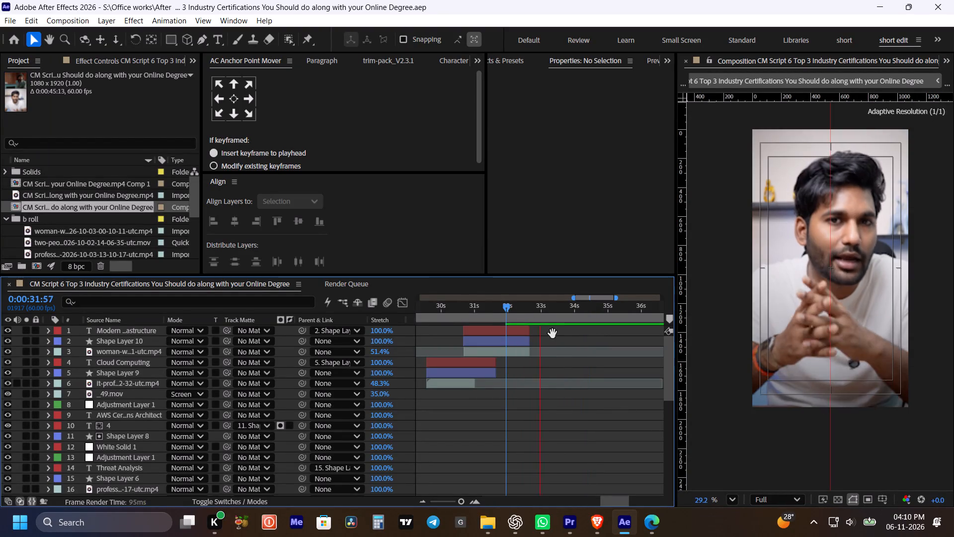
pyautogui.keyDown('shift'); pyautogui.click(529, 308); pyautogui.keyUp('shift')
pyautogui.click(527, 330)
pyautogui.press('1')
pyautogui.click(527, 330)
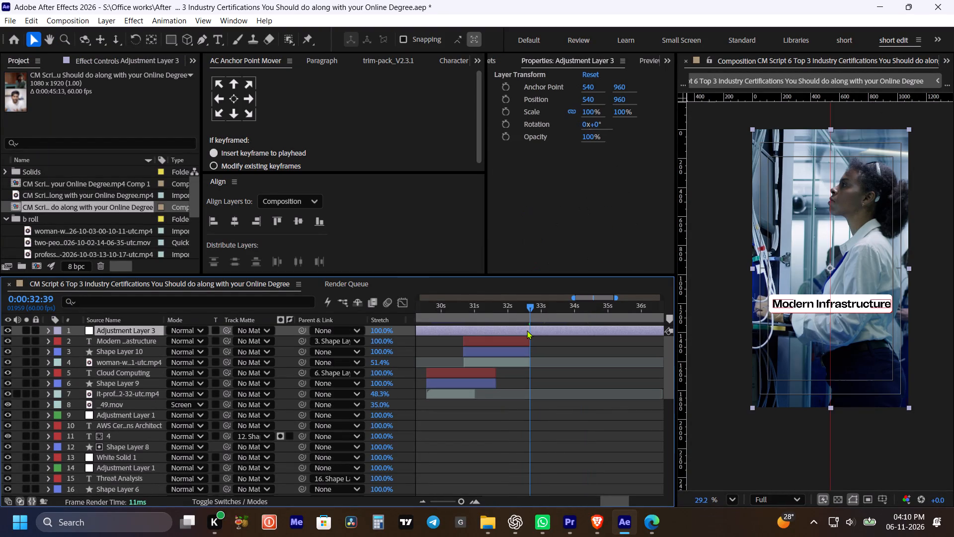
pyautogui.press('[')
pyautogui.click(527, 330)
pyautogui.scroll(4, 533, 330)
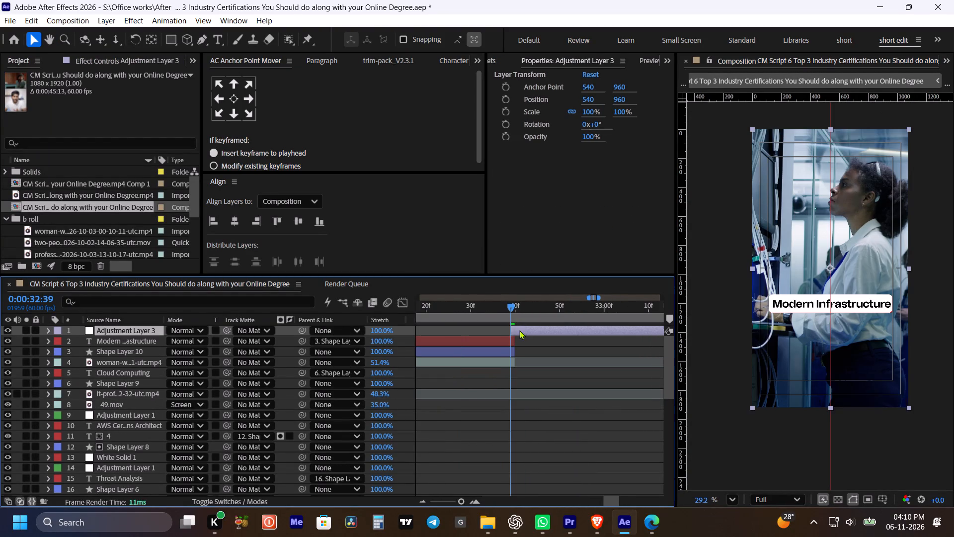
pyautogui.moveTo(519, 330); pyautogui.dragTo(525, 331)
# Trim the end of Adjustment Layer 3 to 0:00:33:54 and save the project.
pyautogui.keyDown('alt'); pyautogui.scroll(-2, 525, 331); pyautogui.keyUp('alt')
pyautogui.press('space')
pyautogui.keyDown('alt'); pyautogui.scroll(-2, 526, 335); pyautogui.keyUp('alt')
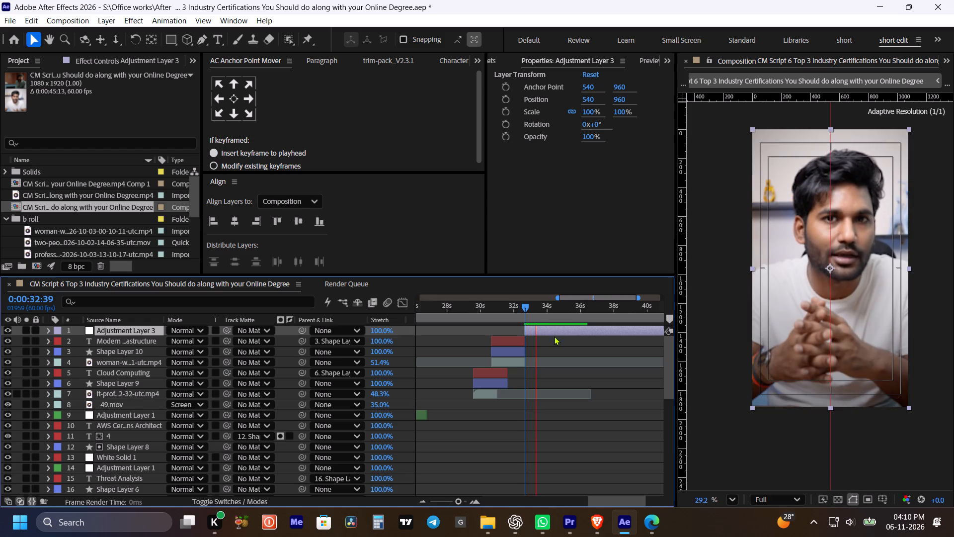
pyautogui.press('space')
pyautogui.hotkey('alt', ']')
pyautogui.hotkey('ctrl', 's')
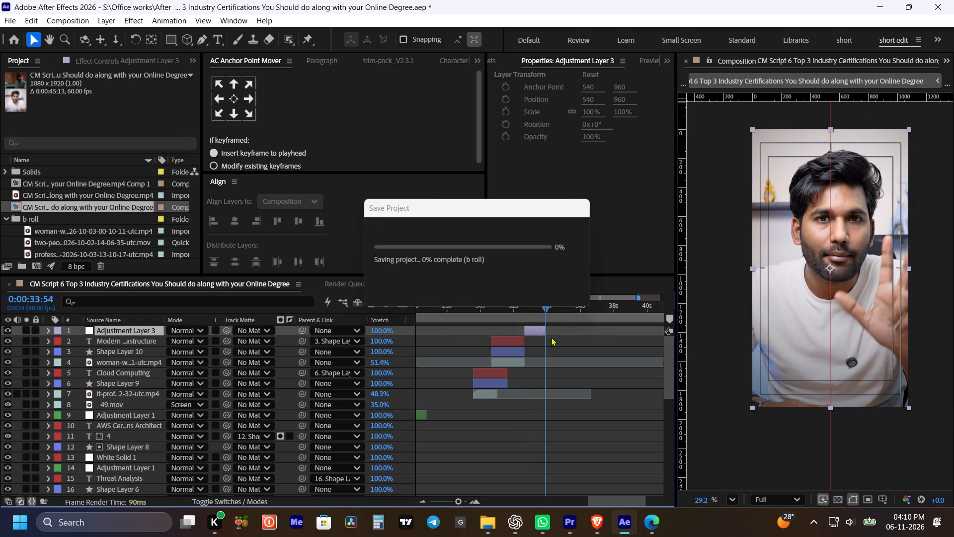
# Apply the Transform scale animation preset from the Office works folder to Adjustment Layer 3 at 0:00:32:40.
pyautogui.keyDown('shift'); pyautogui.click(527, 303); pyautogui.keyUp('shift')
pyautogui.hotkey('ctrl', 's')
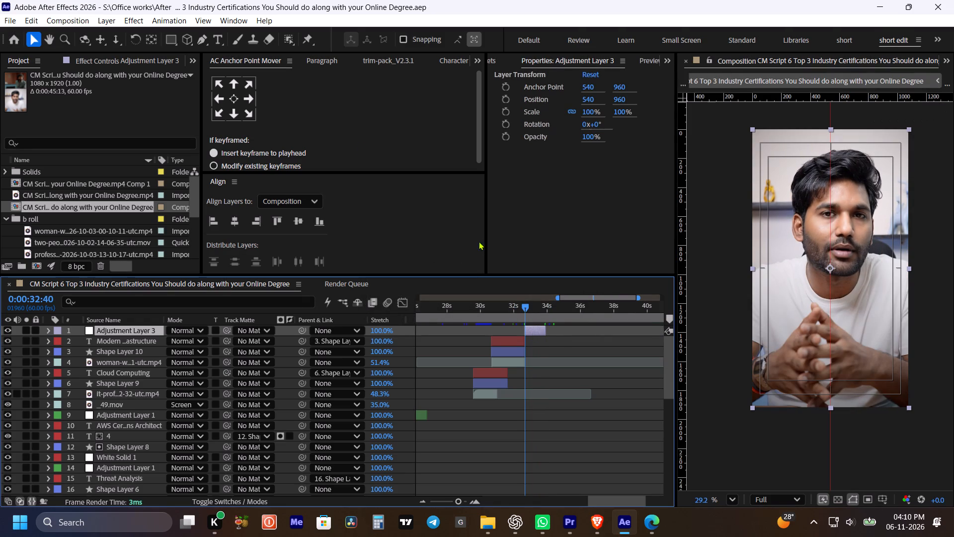
pyautogui.click(160, 22)
pyautogui.click(172, 42)
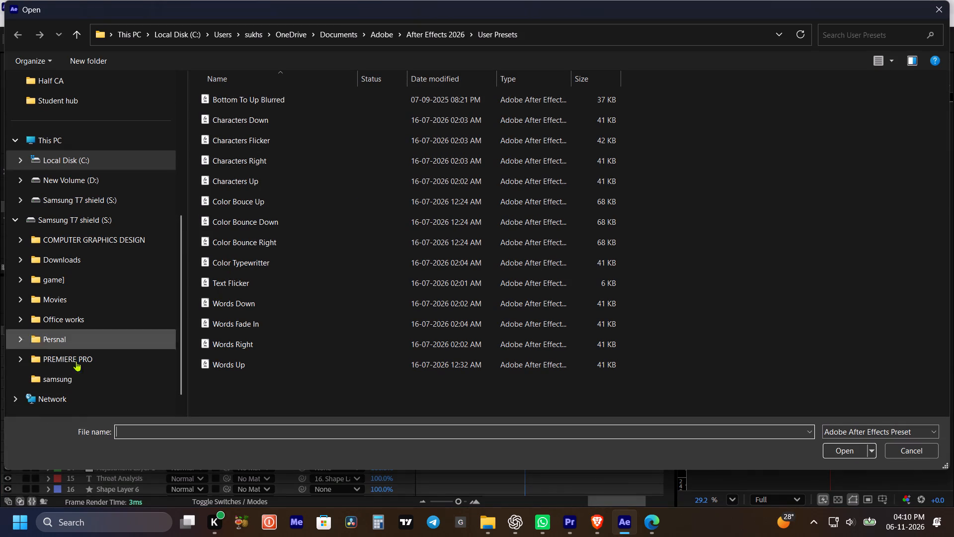
pyautogui.click(68, 326)
pyautogui.doubleClick(380, 113)
pyautogui.scroll(-4, 424, 211)
pyautogui.doubleClick(424, 257)
pyautogui.click(303, 201)
pyautogui.click(845, 453)
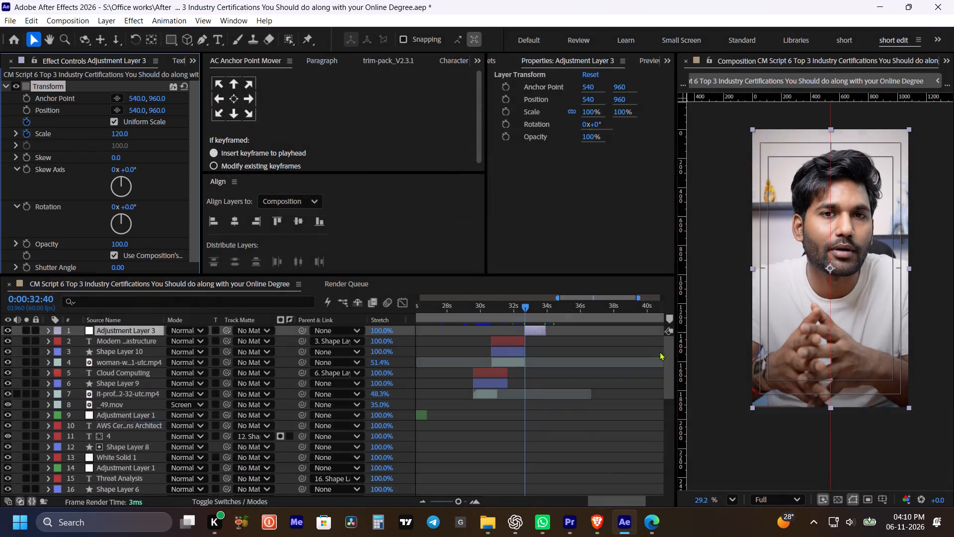
# Reveal the preset's keyframes on Adjustment Layer 3 and delete the Uniform Scale keyframe.
pyautogui.press('u')
pyautogui.keyDown('alt'); pyautogui.scroll(2, 543, 328); pyautogui.keyUp('alt')
pyautogui.moveTo(541, 345); pyautogui.dragTo(512, 352)
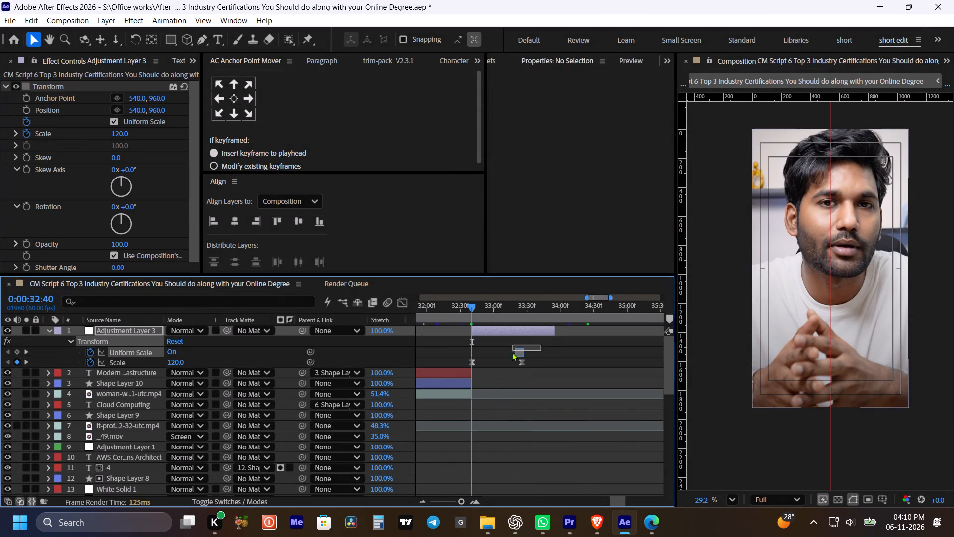
pyautogui.moveTo(512, 352); pyautogui.dragTo(508, 353)
pyautogui.press('Delete')
# Shorten Adjustment Layer 3 so it ends at about 0:00:33:39, shortly after the last Scale keyframe.
pyautogui.moveTo(558, 330); pyautogui.dragTo(542, 330)
pyautogui.click(547, 338)
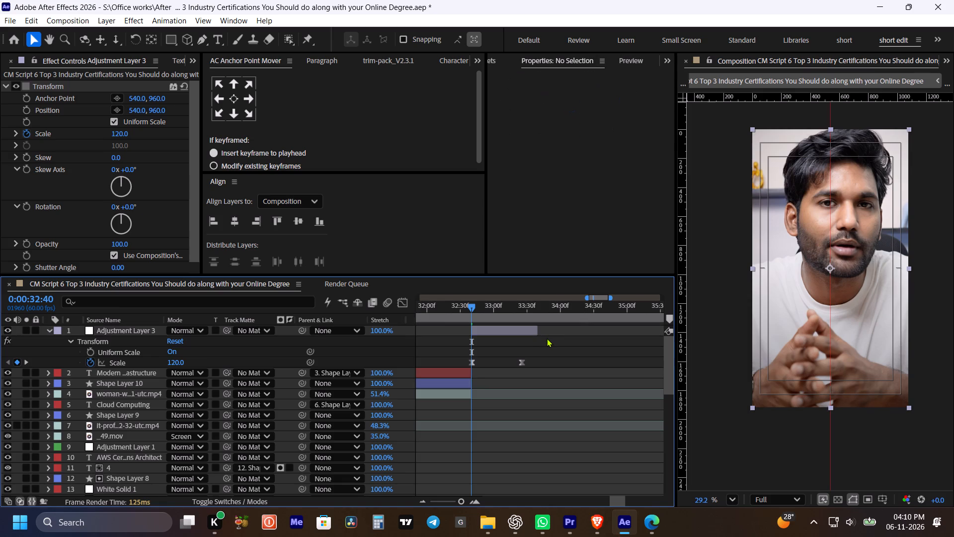
pyautogui.press('m')
# Change the label color of Adjustment Layer 3 to green and save the project.
pyautogui.click(479, 332)
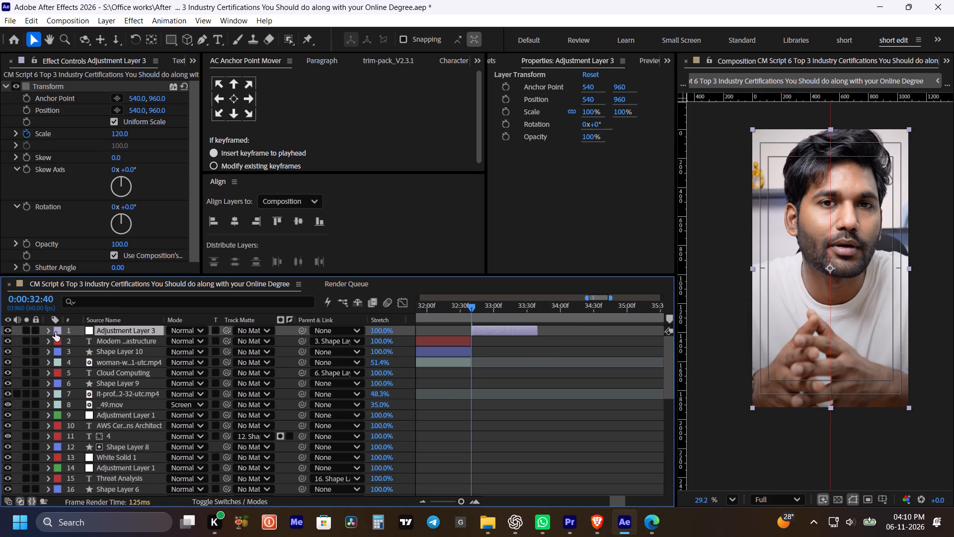
pyautogui.click(55, 332)
pyautogui.moveTo(71, 174); pyautogui.dragTo(80, 220)
pyautogui.hotkey('ctrl', 's')
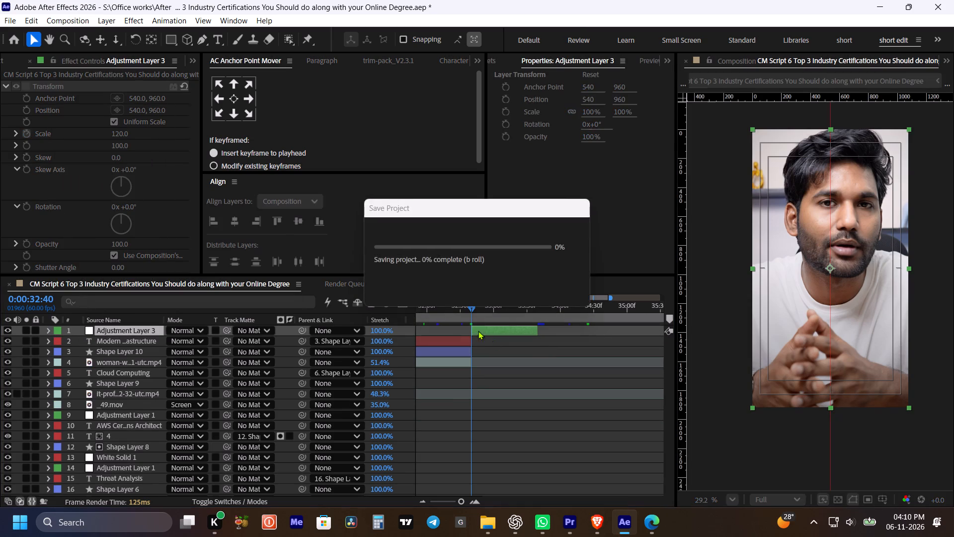
# Preview the zoom transition after the Modern Infrastructure clip and save the project.
pyautogui.click(459, 300)
pyautogui.click(451, 306)
pyautogui.press('space')
pyautogui.press('space')
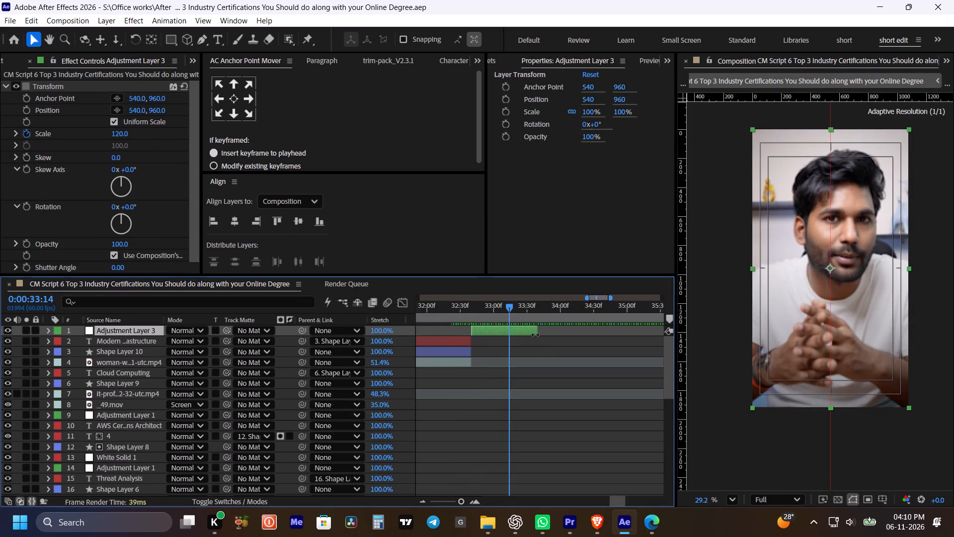
pyautogui.keyDown('alt'); pyautogui.scroll(-1, 532, 334); pyautogui.keyUp('alt')
pyautogui.press('space')
pyautogui.press('space')
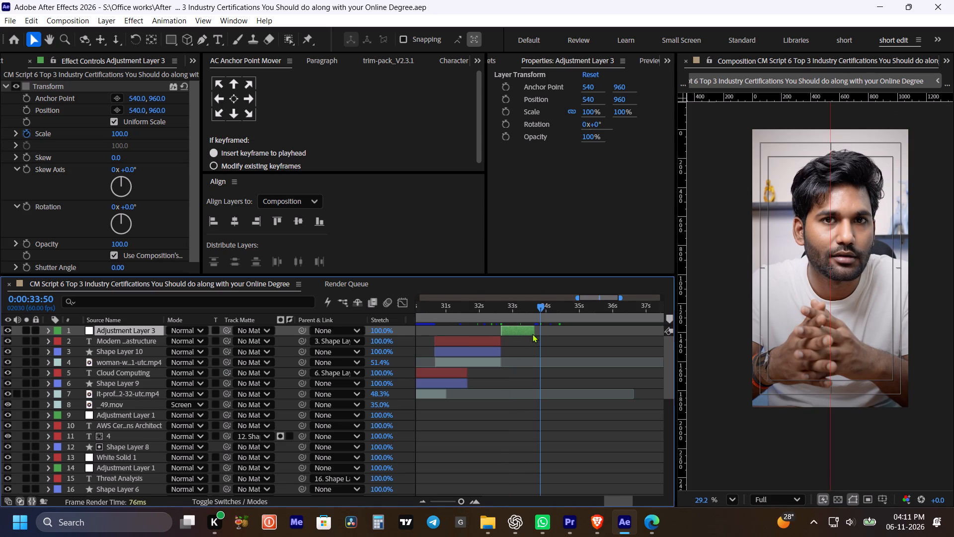
pyautogui.hotkey('ctrl', 's')
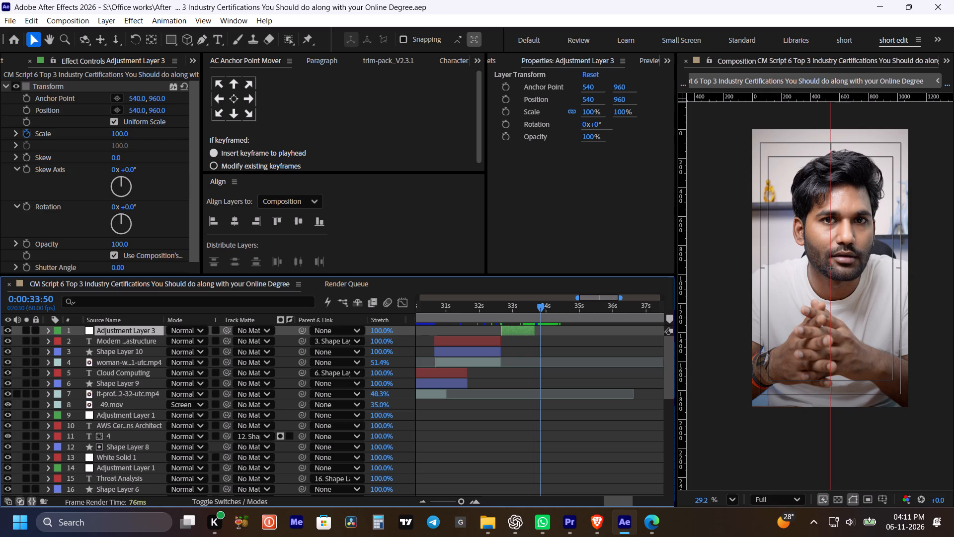
pyautogui.hotkey('ctrl', 's')
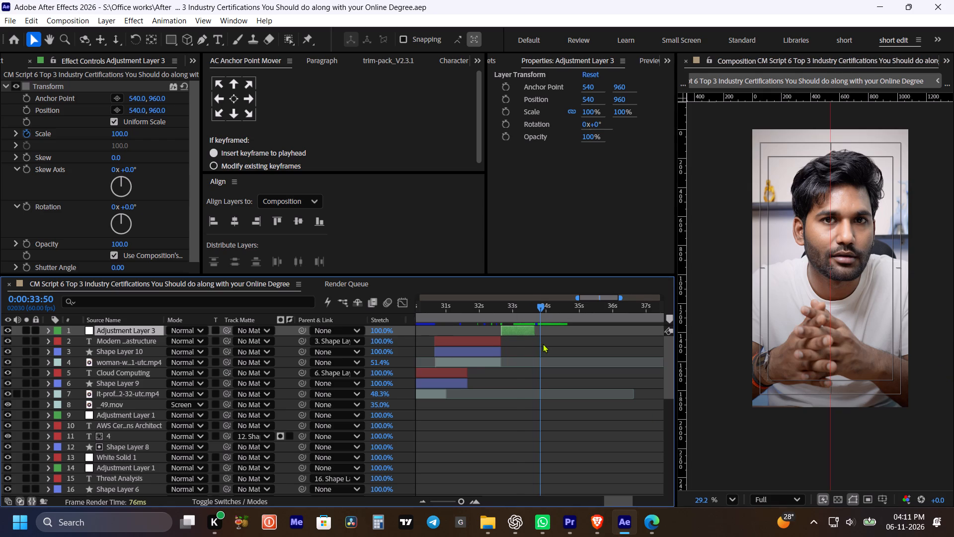
# Play past the transition, place the playhead at 0:00:33:51 where the raised-hand shot begins, and save the project.
pyautogui.click(516, 311)
pyautogui.press('space')
pyautogui.press('space')
pyautogui.click(546, 337)
pyautogui.press('space')
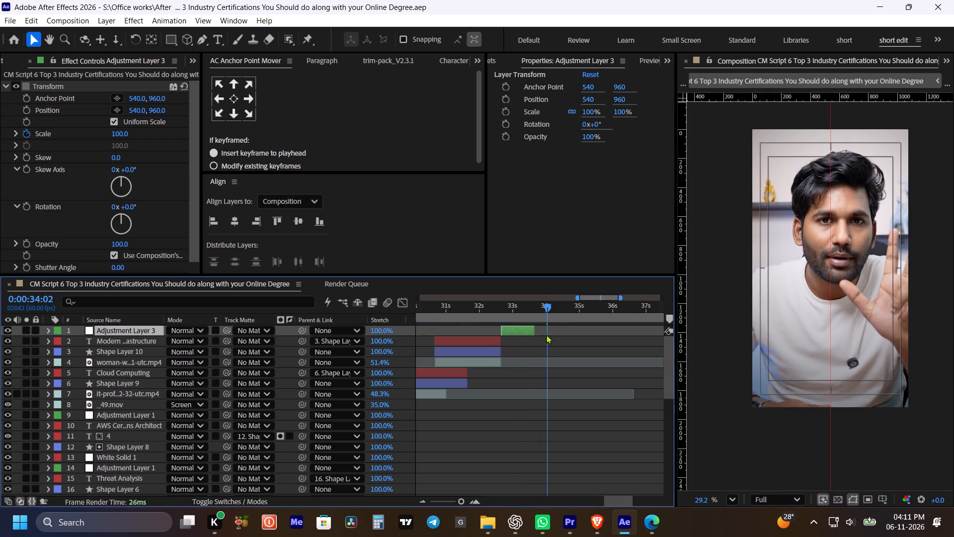
pyautogui.hotkey('ctrl', 'Left')
pyautogui.hotkey('ctrl', 'Left')
pyautogui.hotkey('ctrl', 'Left')
pyautogui.hotkey('ctrl', 'Left')
pyautogui.hotkey('ctrl', 'Left')
pyautogui.hotkey('ctrl', 'Left')
pyautogui.hotkey('ctrl', 'Left')
pyautogui.hotkey('ctrl', 'Left')
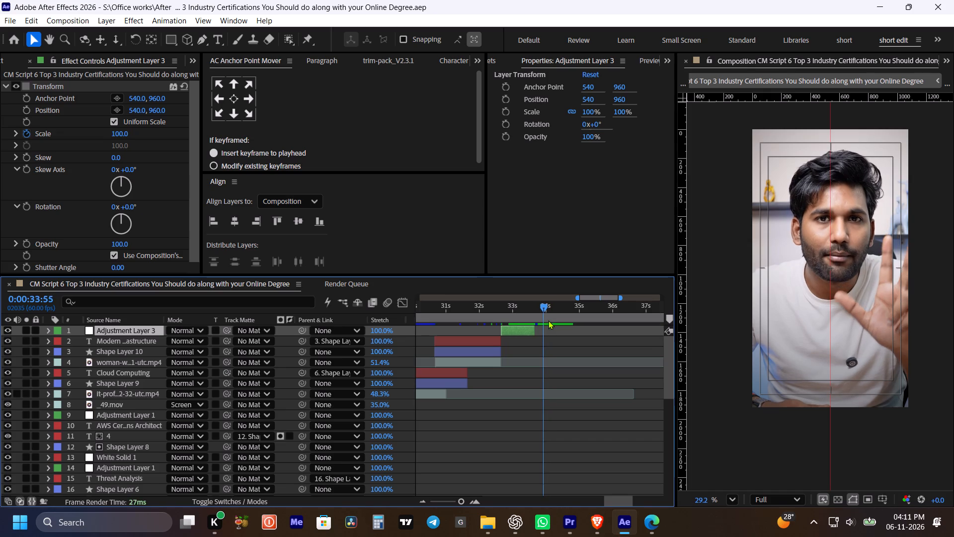
pyautogui.hotkey('ctrl', 'Left')
pyautogui.hotkey('ctrl', 'Left')
pyautogui.hotkey('ctrl', 'Left')
pyautogui.hotkey('ctrl', 'Left')
pyautogui.hotkey('ctrl', 'Right')
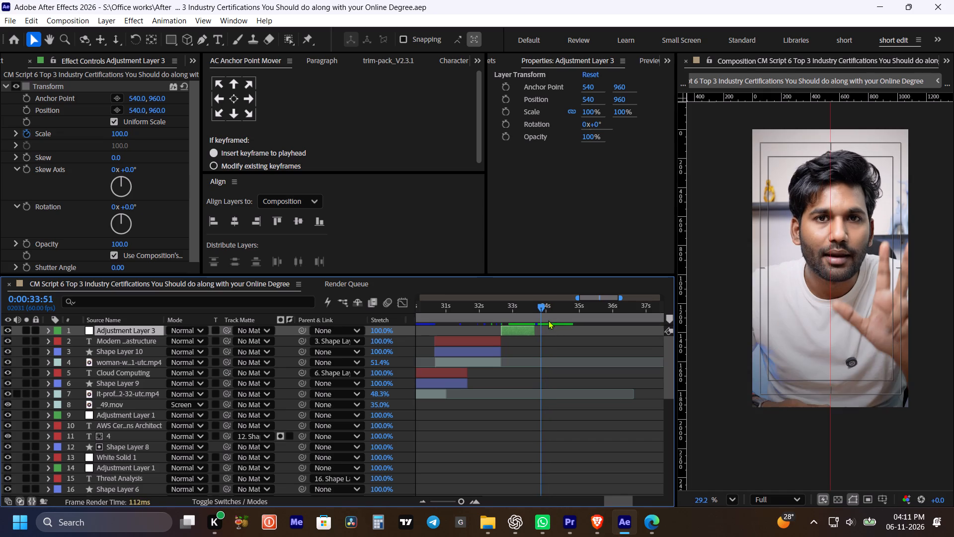
pyautogui.hotkey('ctrl', 'Left')
pyautogui.hotkey('ctrl', 'Right')
pyautogui.hotkey('ctrl', 's')
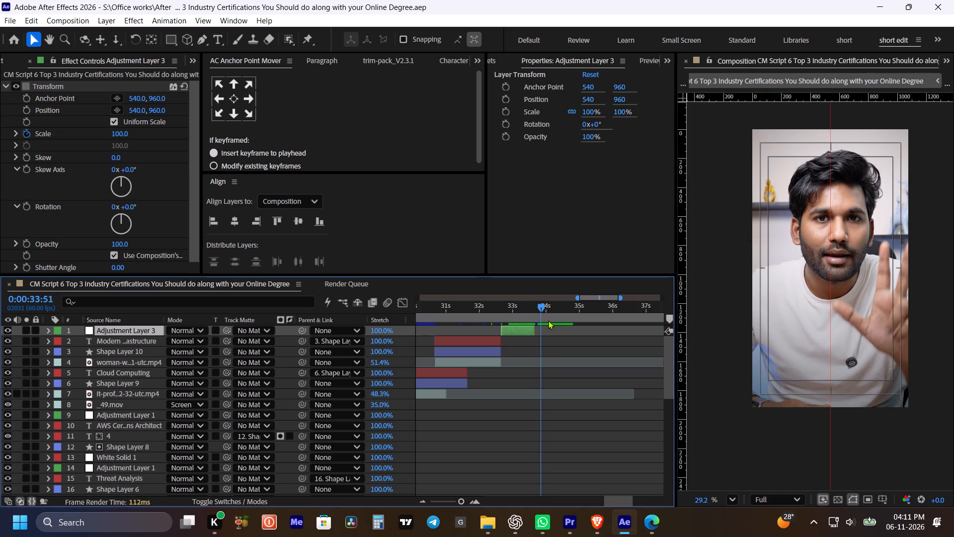
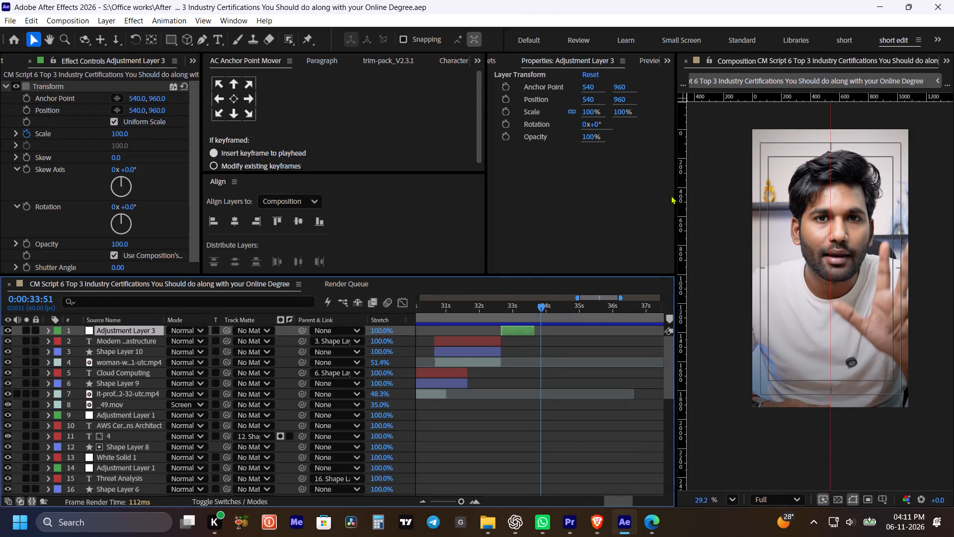
# Add a composition marker at 0:00:33:51, the first frame of the raised-hand shot after the zoom transition, and save the project.
pyautogui.click(495, 310)
pyautogui.press('space')
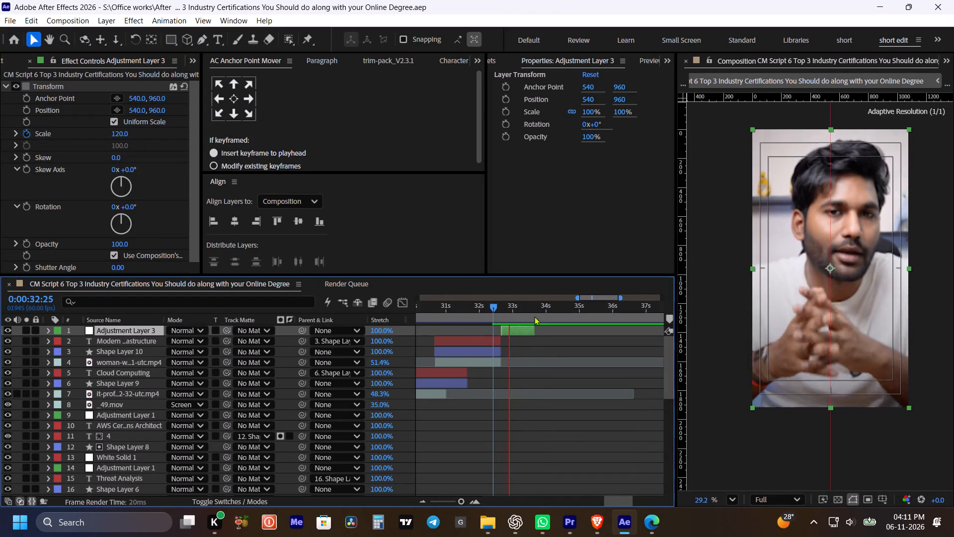
pyautogui.press('space')
pyautogui.hotkey('ctrl', 'Left')
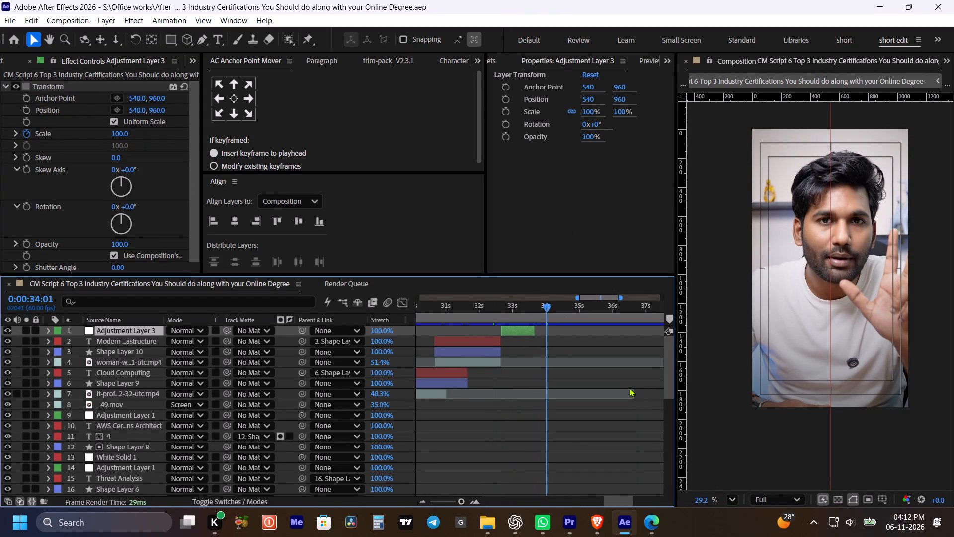
pyautogui.hotkey('ctrl', 'Left')
pyautogui.hotkey('ctrl', 'Left')
pyautogui.hotkey('ctrl', 'Left')
pyautogui.hotkey('ctrl', 'Left')
pyautogui.hotkey('ctrl', 'Left')
pyautogui.hotkey('ctrl', 'Left')
pyautogui.hotkey('ctrl', 'Left')
pyautogui.hotkey('ctrl', 'Left')
pyautogui.hotkey('ctrl', 'Left')
pyautogui.hotkey('ctrl', 'Left')
pyautogui.hotkey('ctrl', 'Left')
pyautogui.hotkey('ctrl', 'Left')
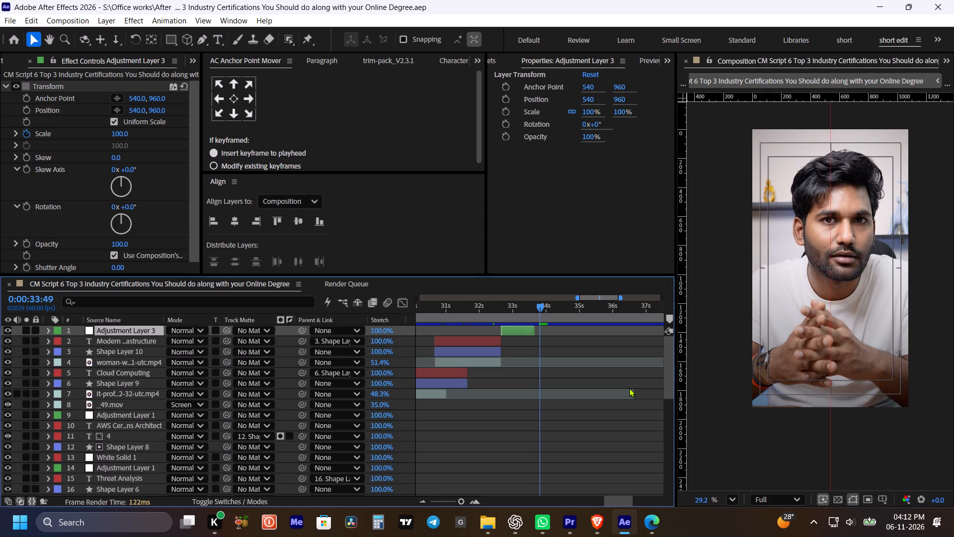
pyautogui.hotkey('ctrl', 'Right')
pyautogui.hotkey('ctrl', 'Right')
pyautogui.hotkey('ctrl', 'Left')
pyautogui.hotkey('ctrl', 'Right')
pyautogui.hotkey('ctrl', 's')
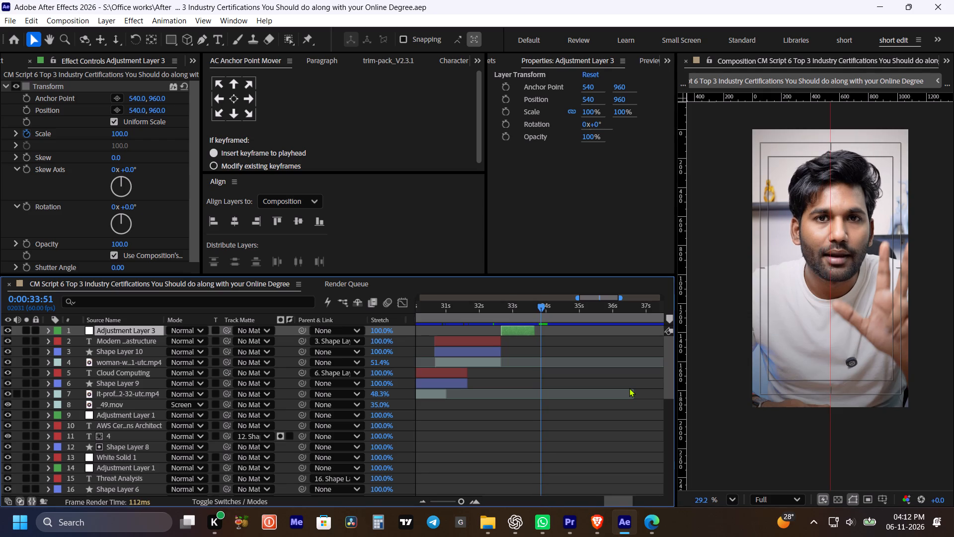
pyautogui.click(581, 347)
pyautogui.press('*')
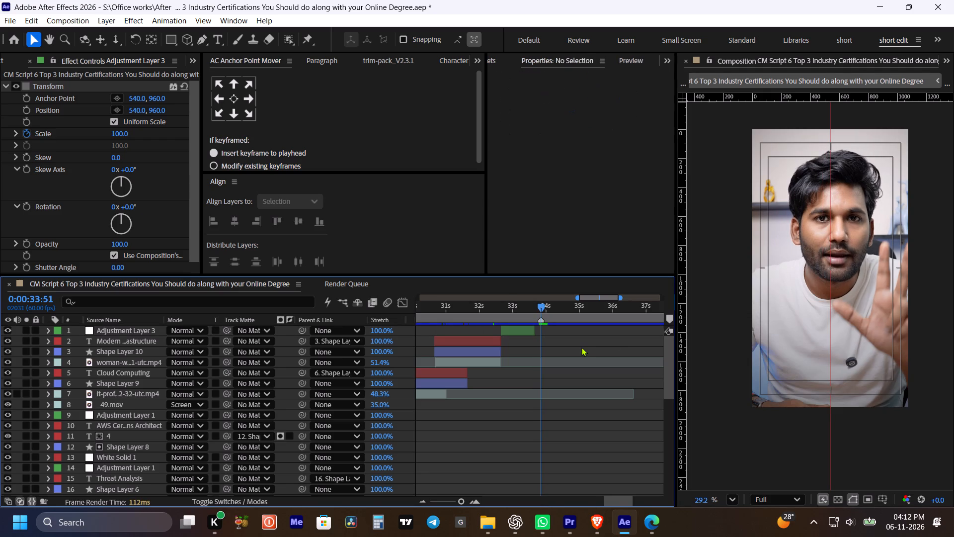
pyautogui.hotkey('ctrl', 's')
# Copy the four AWS title-card layers (title text, number, Shape Layer 8, White Solid 1) and paste them on top, starting at 0:00:33:51.
pyautogui.keyDown('alt'); pyautogui.scroll(-2, 568, 346); pyautogui.keyUp('alt')
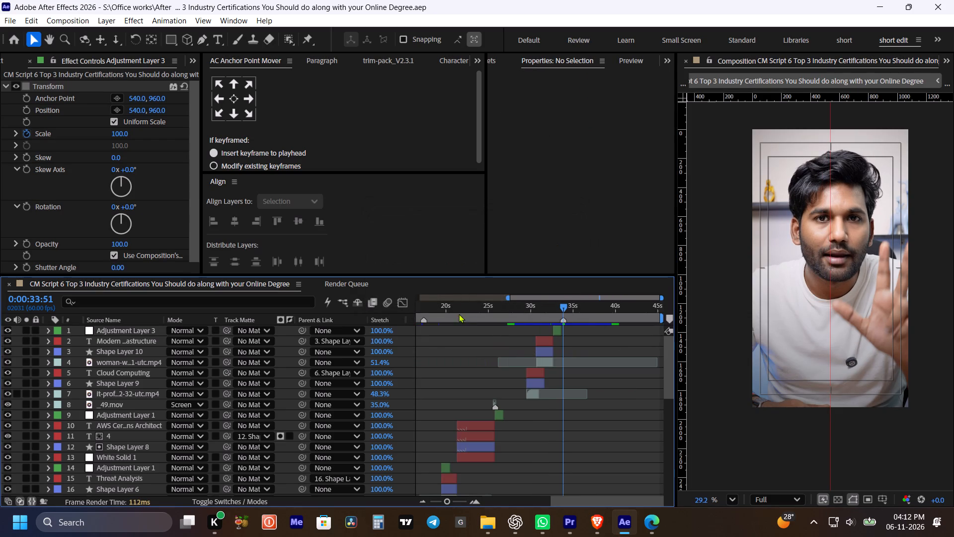
pyautogui.moveTo(465, 306); pyautogui.dragTo(470, 306)
pyautogui.click(474, 428)
pyautogui.keyDown('shift'); pyautogui.click(476, 458); pyautogui.keyUp('shift')
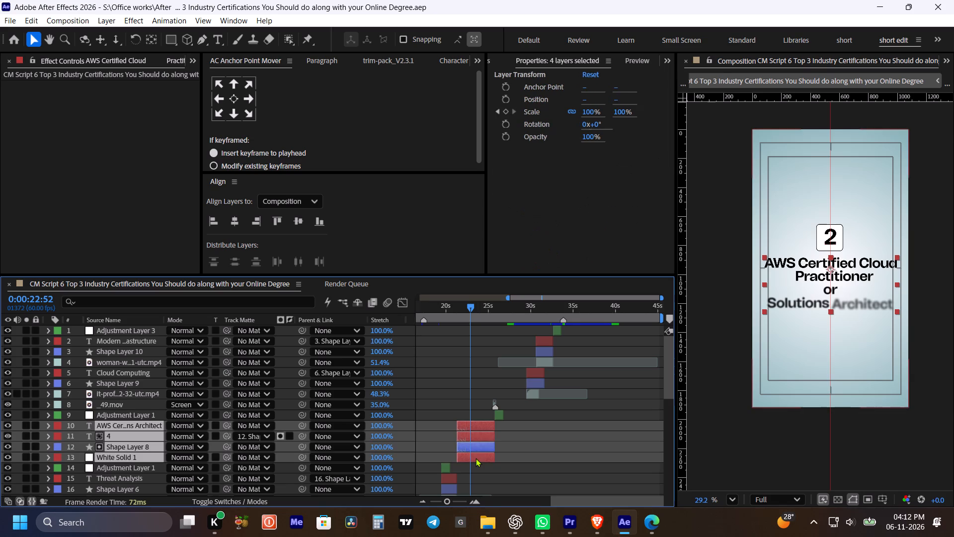
pyautogui.hotkey('ctrl', 'c')
pyautogui.scroll(5, 597, 370)
pyautogui.keyDown('alt'); pyautogui.scroll(2, 580, 341); pyautogui.keyUp('alt')
pyautogui.keyDown('shift'); pyautogui.click(518, 310); pyautogui.keyUp('shift')
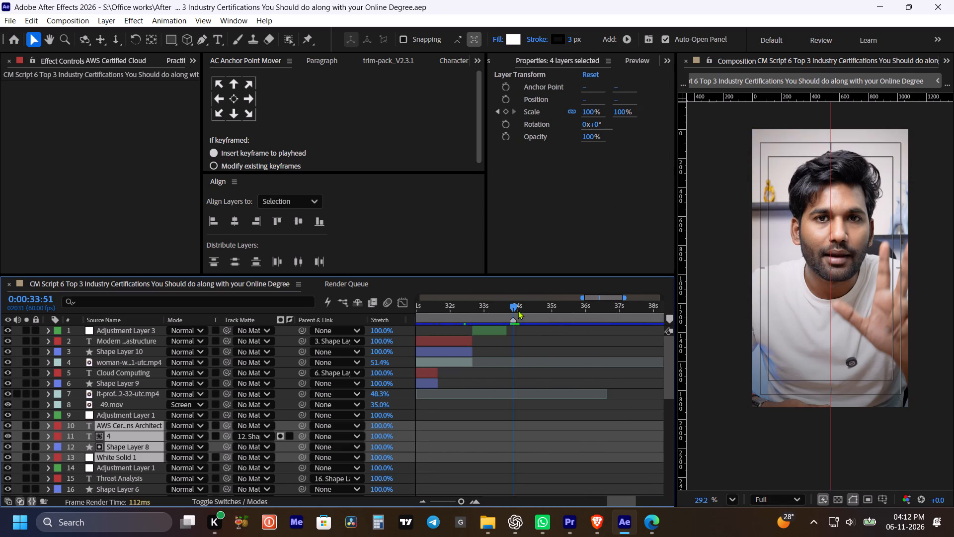
pyautogui.click(506, 329)
pyautogui.hotkey('ctrl', 'v')
pyautogui.press('[')
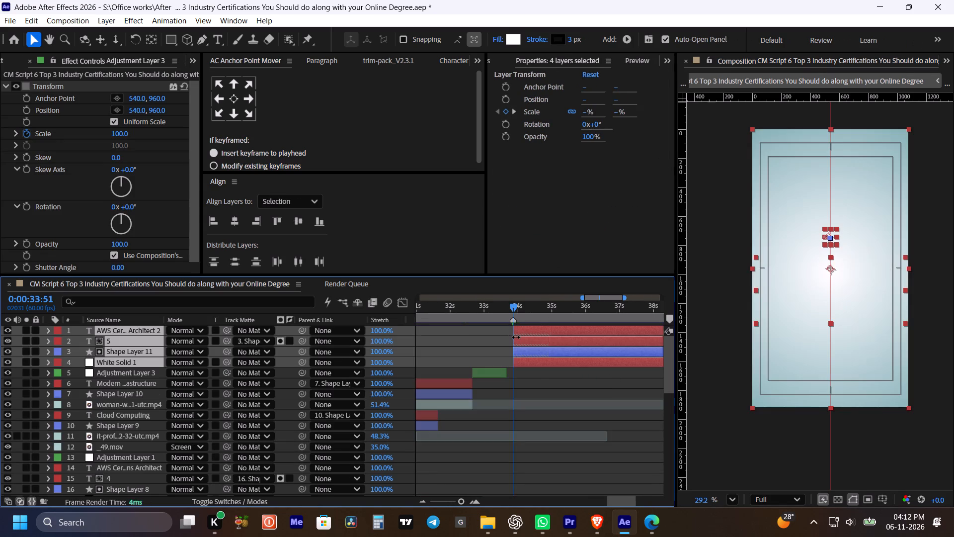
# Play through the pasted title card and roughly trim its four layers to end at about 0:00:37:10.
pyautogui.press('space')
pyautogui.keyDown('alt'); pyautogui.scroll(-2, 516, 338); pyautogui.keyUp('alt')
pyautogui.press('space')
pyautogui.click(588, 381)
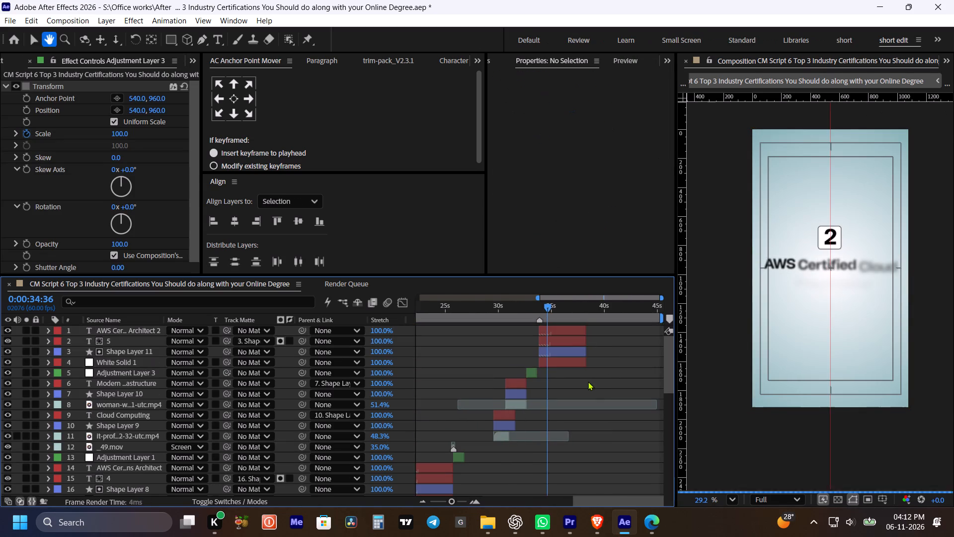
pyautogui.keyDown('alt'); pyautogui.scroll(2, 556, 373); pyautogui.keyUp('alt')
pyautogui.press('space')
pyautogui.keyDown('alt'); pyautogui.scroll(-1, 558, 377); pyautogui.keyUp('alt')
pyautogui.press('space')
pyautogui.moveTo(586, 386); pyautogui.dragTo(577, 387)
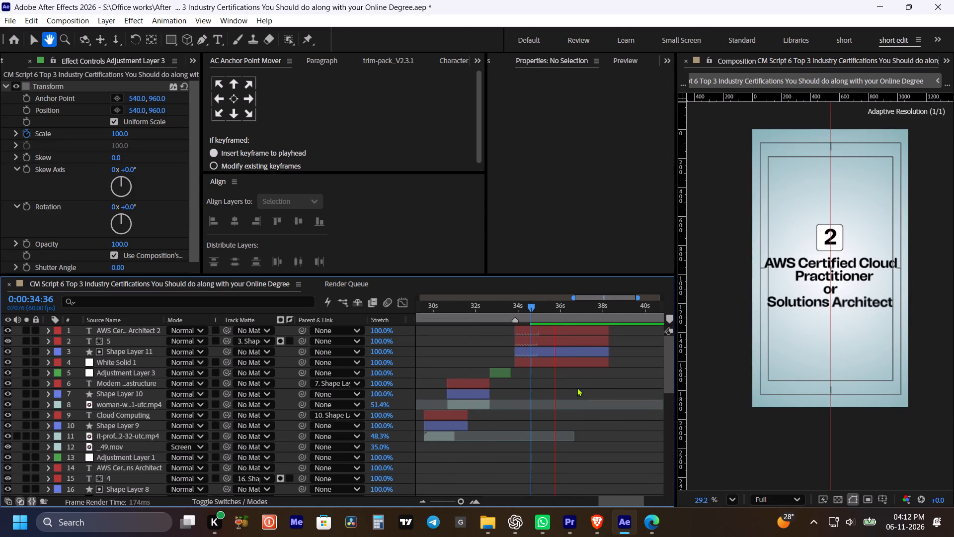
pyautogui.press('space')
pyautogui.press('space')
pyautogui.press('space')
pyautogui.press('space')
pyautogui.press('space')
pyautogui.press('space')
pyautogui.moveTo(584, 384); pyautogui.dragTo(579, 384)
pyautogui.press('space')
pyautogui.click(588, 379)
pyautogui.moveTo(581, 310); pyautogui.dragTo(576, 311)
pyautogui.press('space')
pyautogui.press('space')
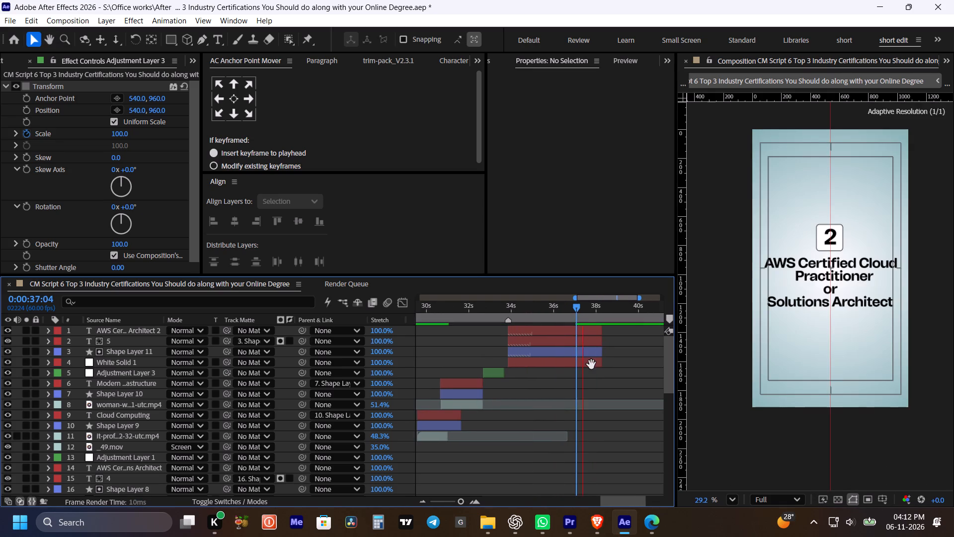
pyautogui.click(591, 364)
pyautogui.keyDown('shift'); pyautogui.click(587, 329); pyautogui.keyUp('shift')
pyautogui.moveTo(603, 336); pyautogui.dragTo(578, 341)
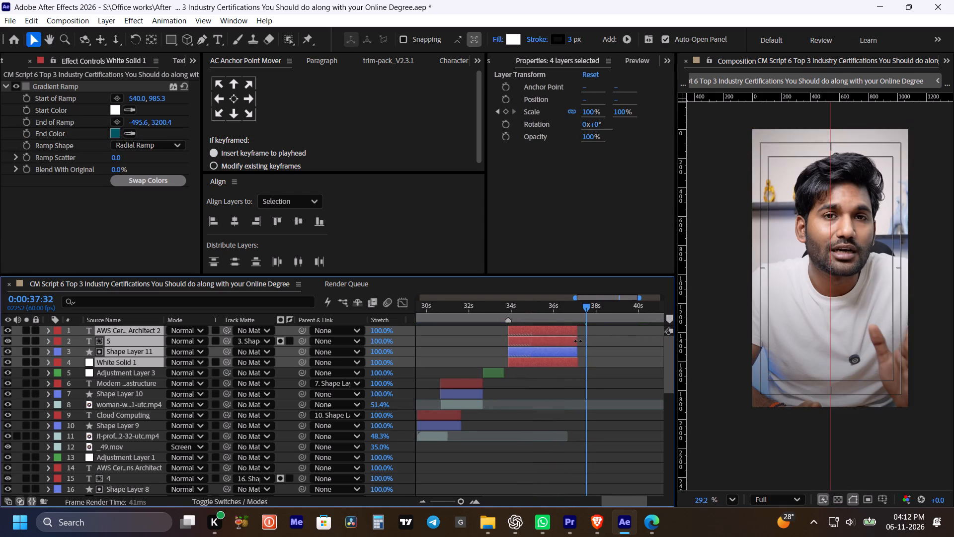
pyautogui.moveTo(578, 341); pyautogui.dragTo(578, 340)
# Set the out point of the four pasted title-card layers to 0:00:37:20, at the speaker's cut, and save the project.
pyautogui.moveTo(582, 312); pyautogui.dragTo(573, 314)
pyautogui.press('space')
pyautogui.press('space')
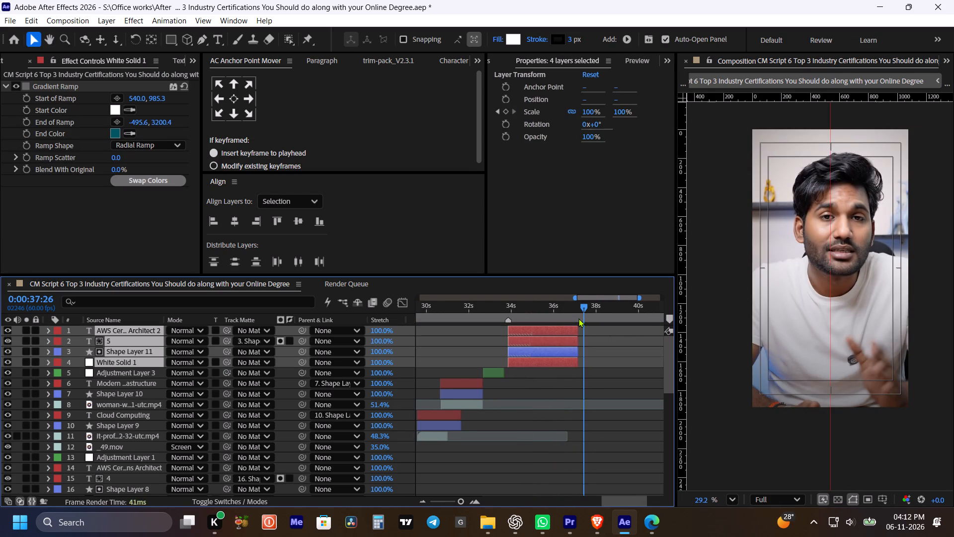
pyautogui.hotkey('ctrl', 'Left')
pyautogui.hotkey('ctrl', 'Left')
pyautogui.hotkey('ctrl', 'Left')
pyautogui.hotkey('ctrl', 'Left')
pyautogui.hotkey('ctrl', 'Left')
pyautogui.hotkey('ctrl', 'Left')
pyautogui.hotkey('ctrl', 'Left')
pyautogui.hotkey('ctrl', 'Left')
pyautogui.hotkey('ctrl', 'Right')
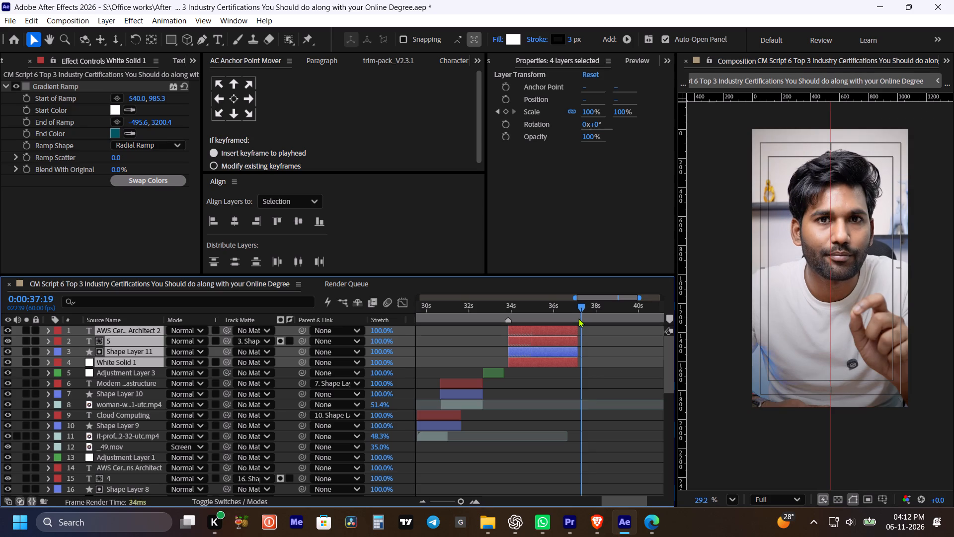
pyautogui.hotkey('ctrl', 'Right')
pyautogui.hotkey('ctrl', 'Left')
pyautogui.hotkey('ctrl', 'Right')
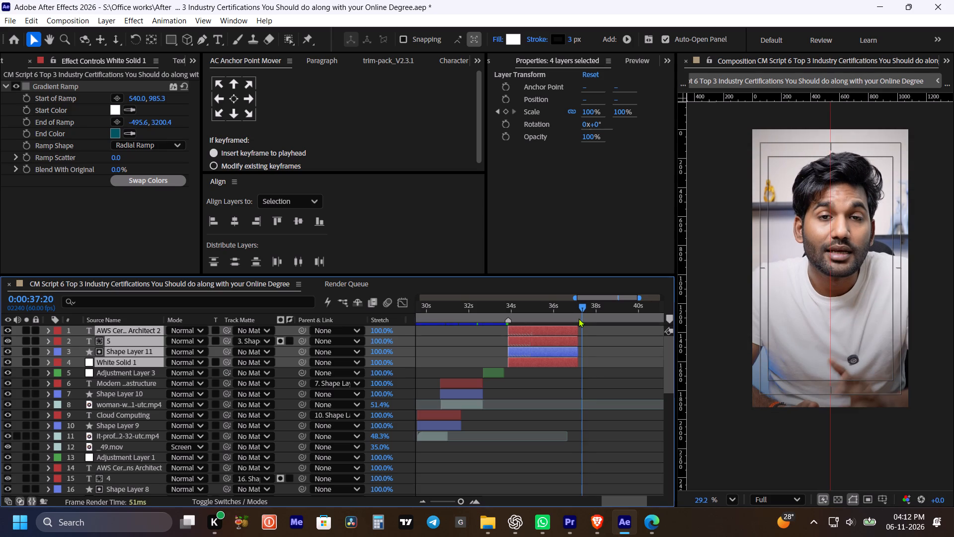
pyautogui.hotkey('alt', ']')
pyautogui.keyDown('alt'); pyautogui.scroll(4, 585, 341); pyautogui.keyUp('alt')
pyautogui.moveTo(566, 334); pyautogui.dragTo(560, 333)
pyautogui.keyDown('alt'); pyautogui.scroll(-4, 567, 335); pyautogui.keyUp('alt')
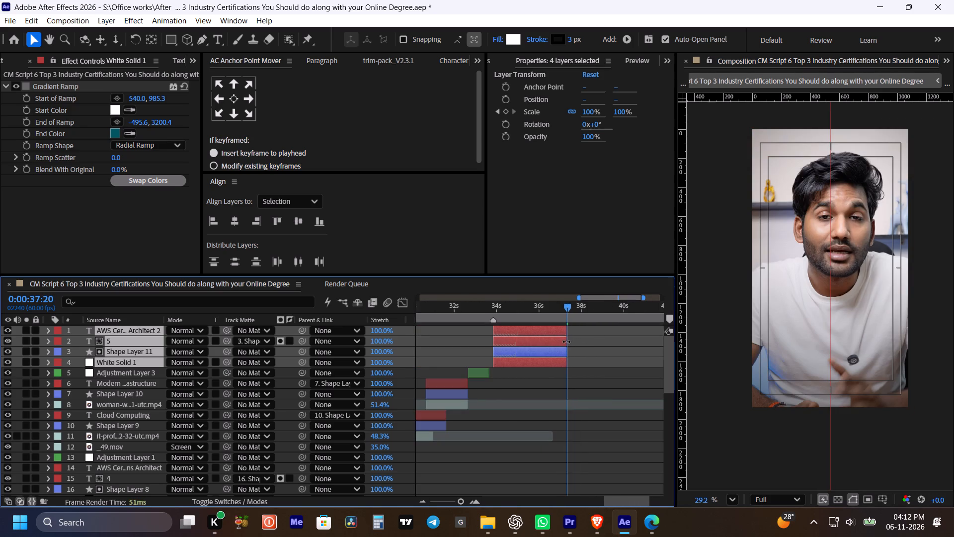
pyautogui.hotkey('ctrl', 's')
# Change the number in the pasted title card's box to 3 and save the project.
pyautogui.keyDown('shift'); pyautogui.click(494, 312); pyautogui.keyUp('shift')
pyautogui.moveTo(509, 309); pyautogui.dragTo(514, 310)
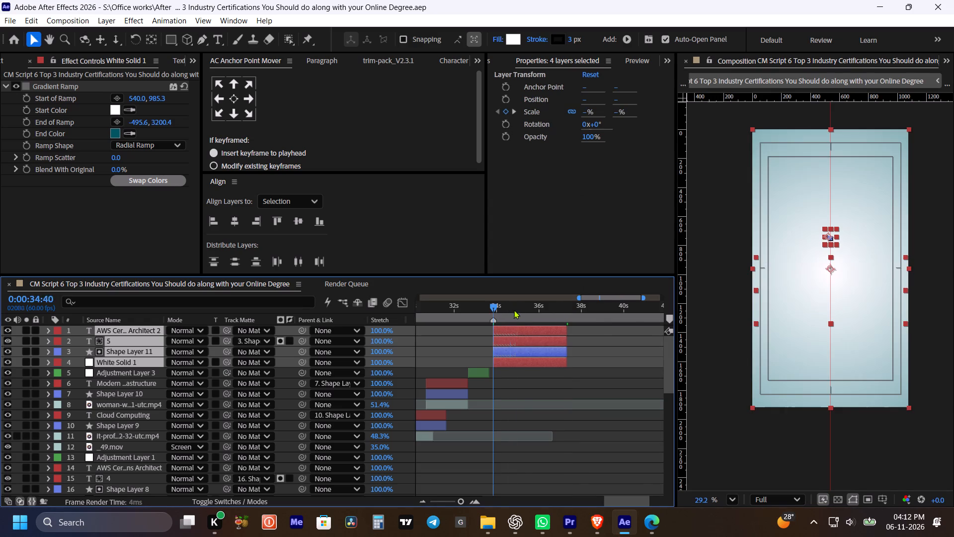
pyautogui.moveTo(514, 310); pyautogui.dragTo(522, 315)
pyautogui.click(534, 380)
pyautogui.doubleClick(544, 332)
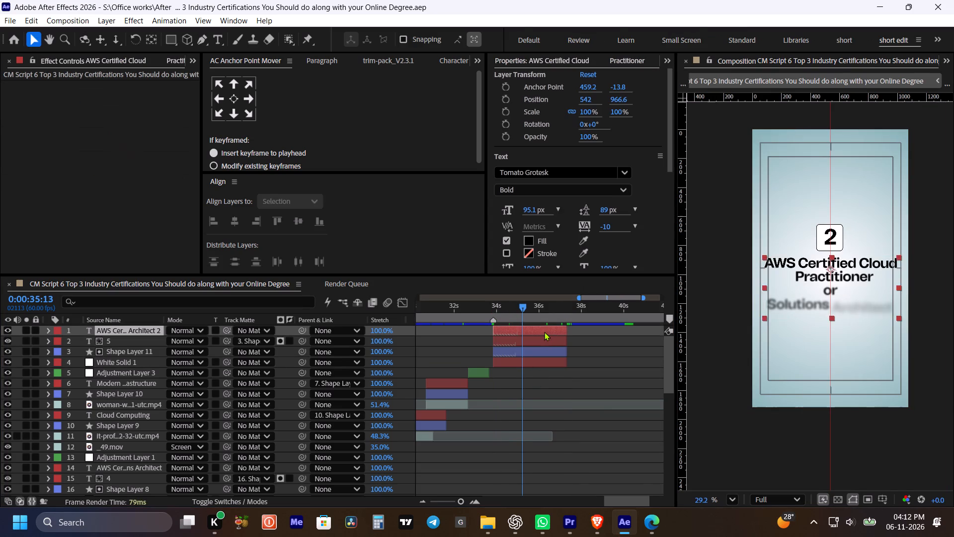
pyautogui.doubleClick(535, 344)
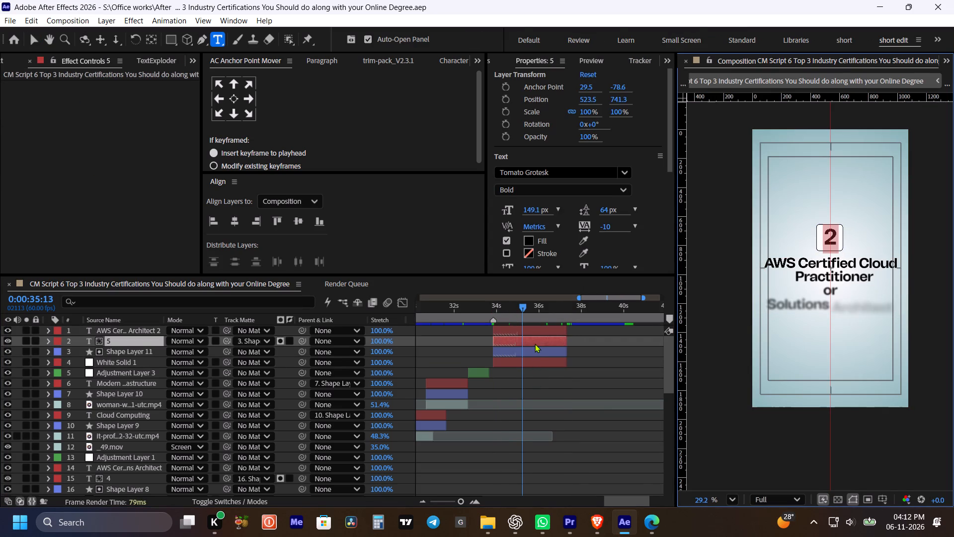
pyautogui.press('3')
pyautogui.press('Right')
pyautogui.press('BackSpace')
pyautogui.press('\\')
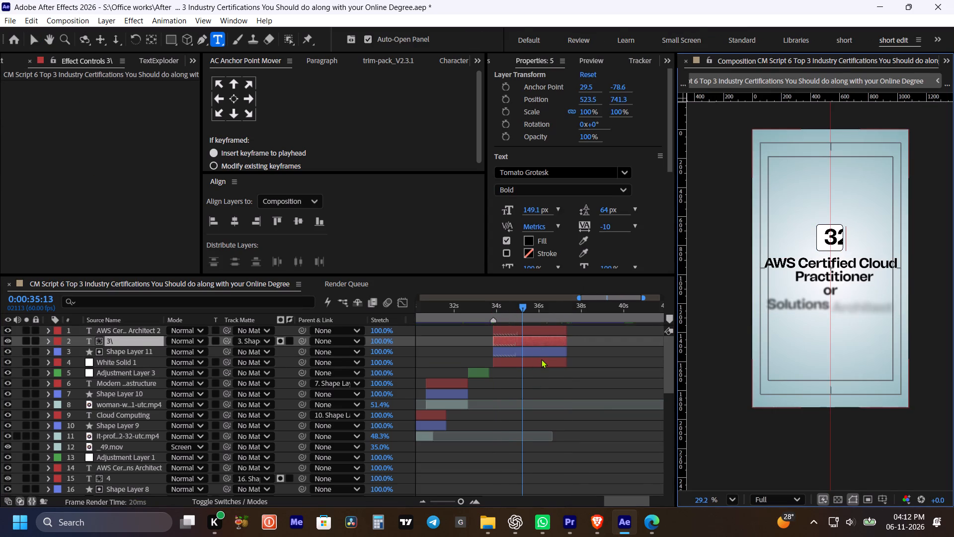
pyautogui.press('BackSpace')
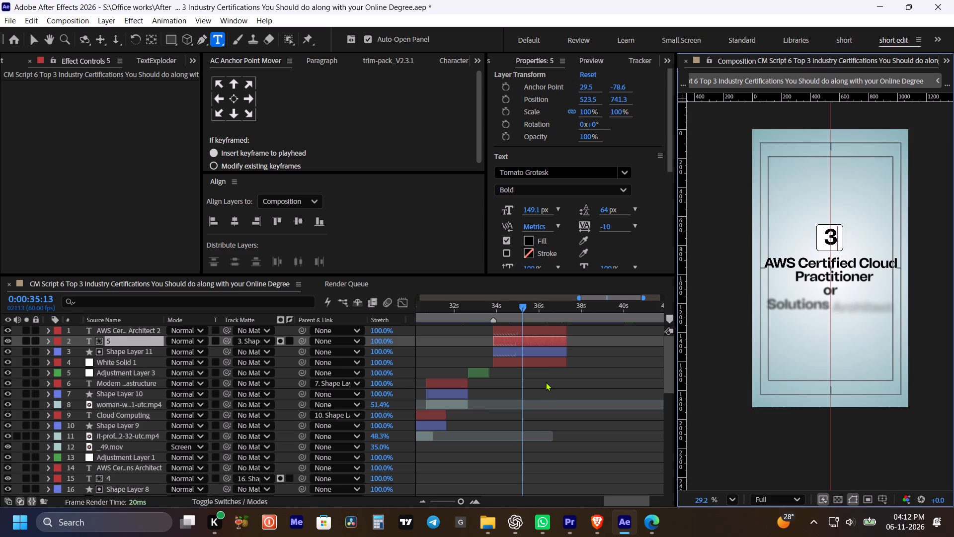
pyautogui.click(546, 382)
pyautogui.hotkey('ctrl', 's')
# Switch to the script document in the browser and copy "Google Project Management Certificate" from the No. 3 heading.
pyautogui.click(597, 518)
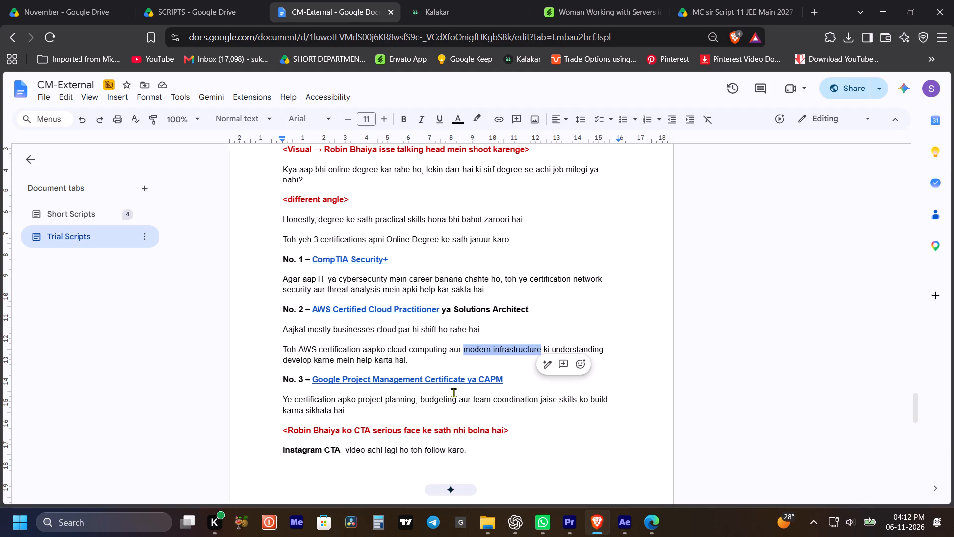
pyautogui.click(405, 358)
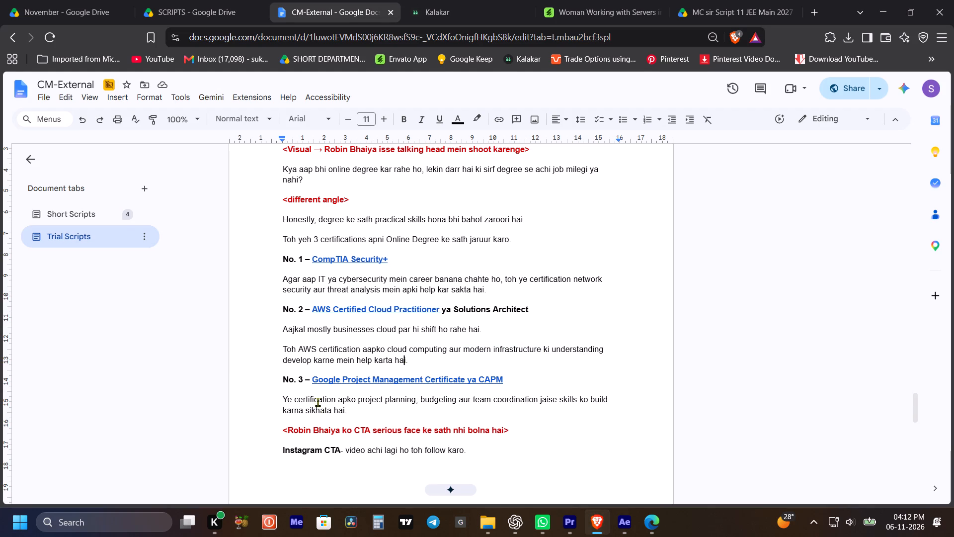
pyautogui.scroll(-1, 318, 402)
pyautogui.moveTo(313, 315); pyautogui.dragTo(350, 317)
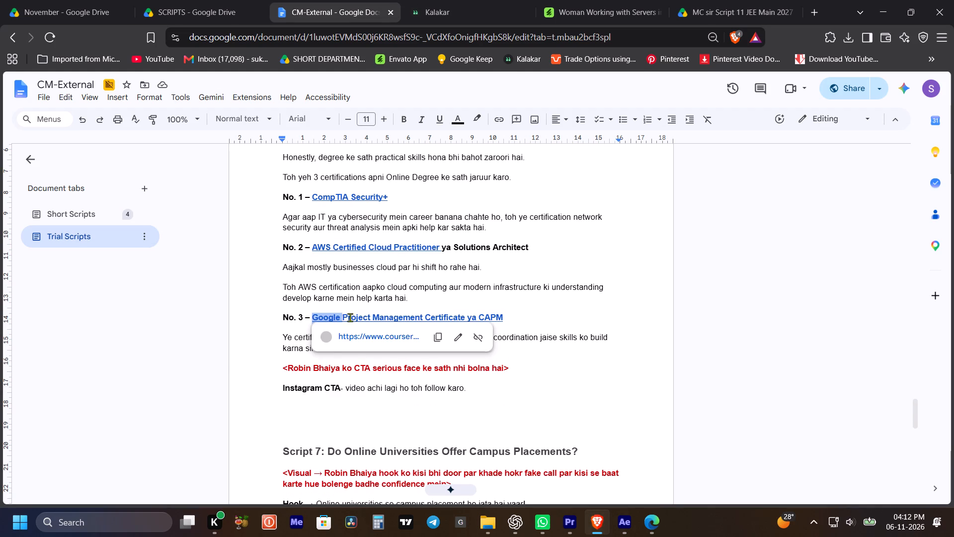
pyautogui.moveTo(350, 317); pyautogui.dragTo(479, 317)
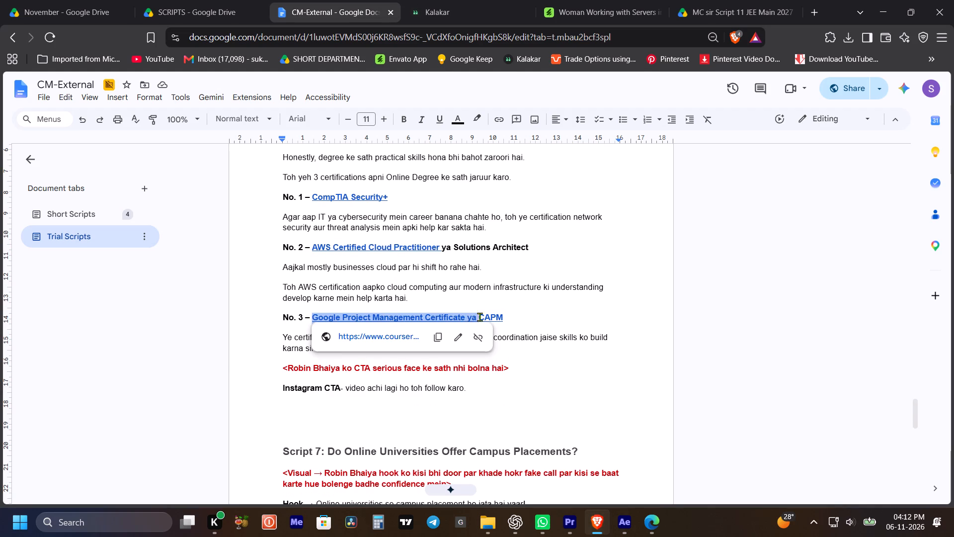
pyautogui.moveTo(479, 317); pyautogui.dragTo(465, 316)
pyautogui.hotkey('ctrl', 'c')
pyautogui.hotkey('ctrl', 'c')
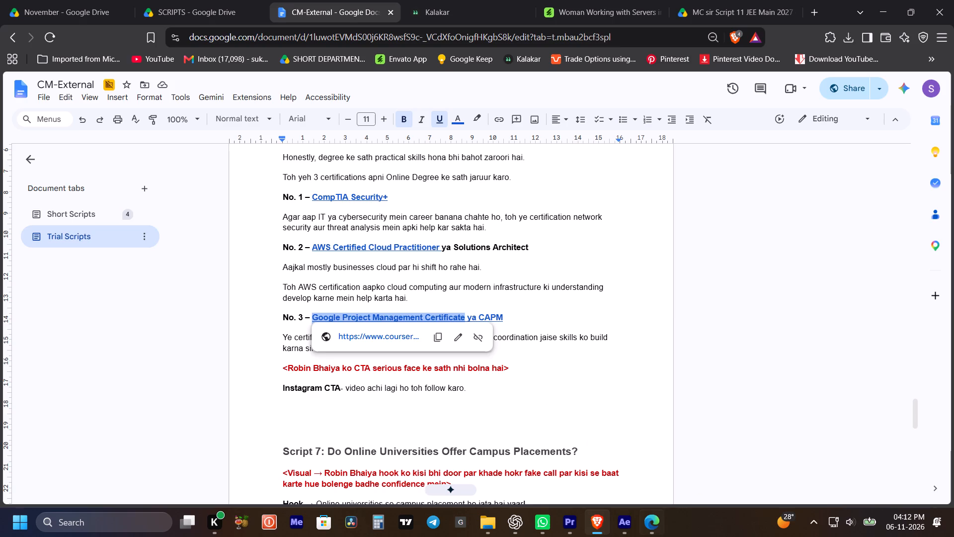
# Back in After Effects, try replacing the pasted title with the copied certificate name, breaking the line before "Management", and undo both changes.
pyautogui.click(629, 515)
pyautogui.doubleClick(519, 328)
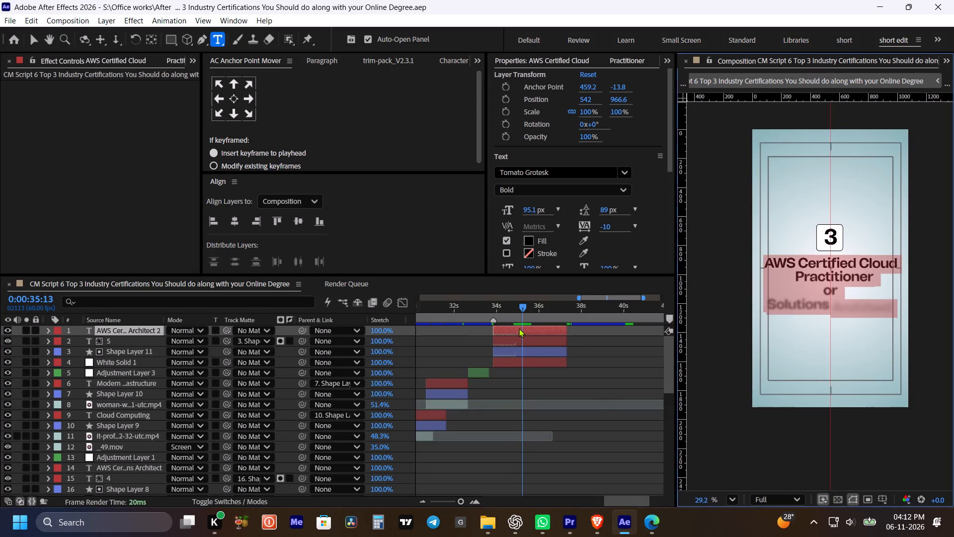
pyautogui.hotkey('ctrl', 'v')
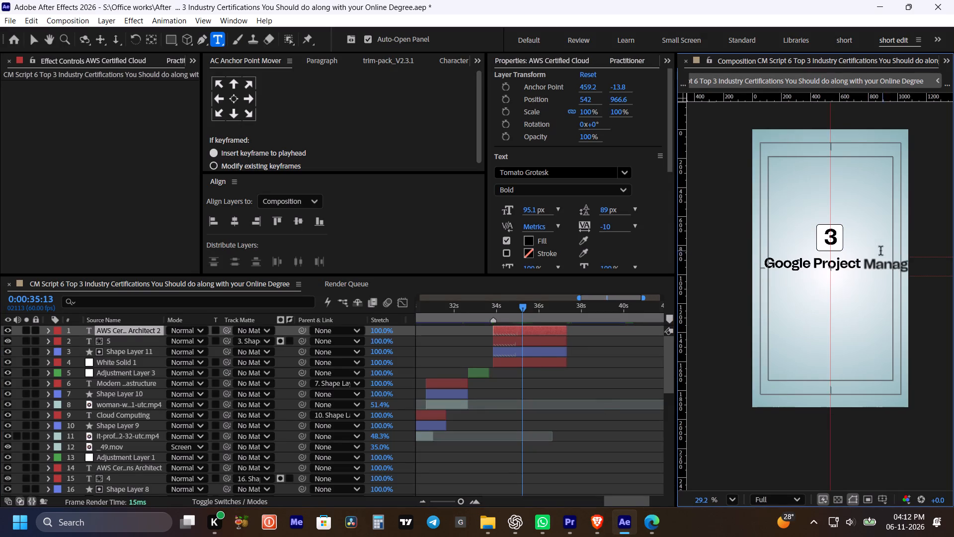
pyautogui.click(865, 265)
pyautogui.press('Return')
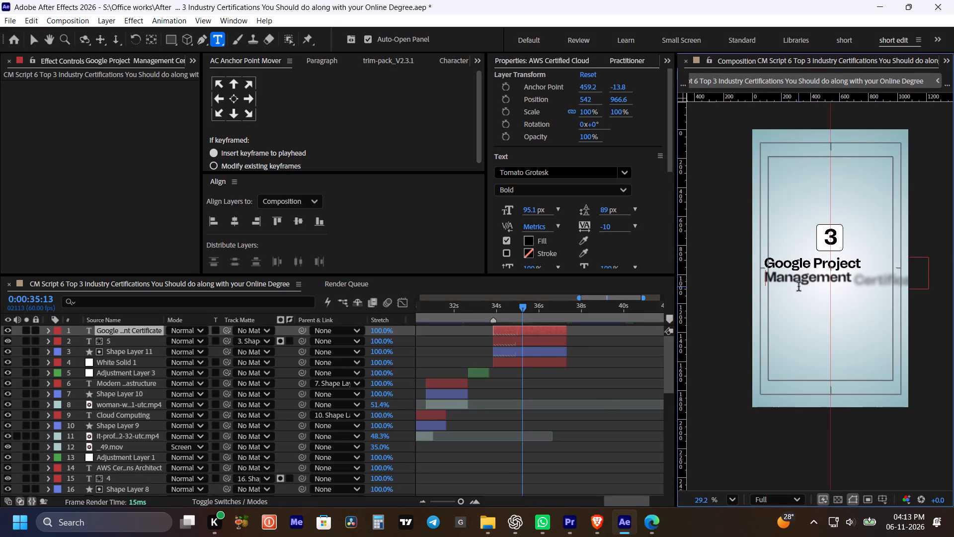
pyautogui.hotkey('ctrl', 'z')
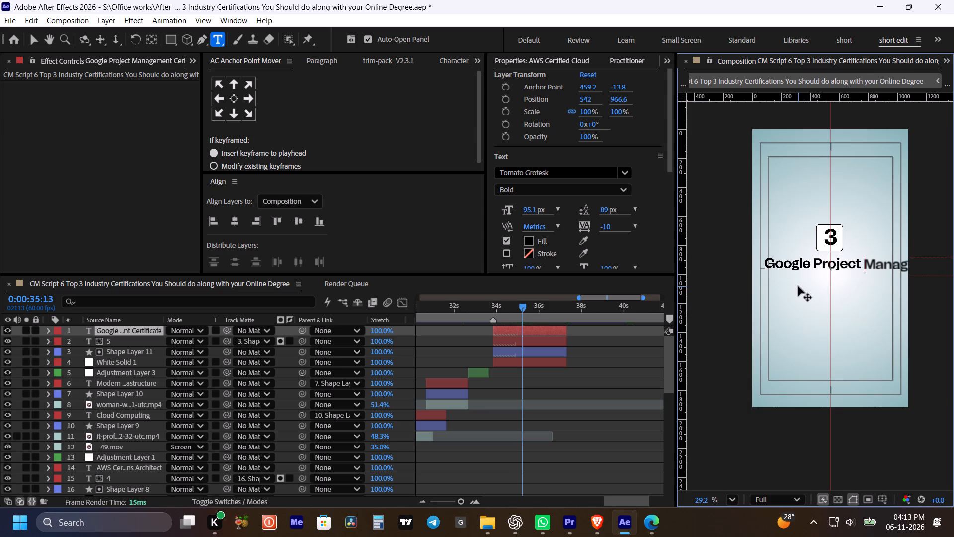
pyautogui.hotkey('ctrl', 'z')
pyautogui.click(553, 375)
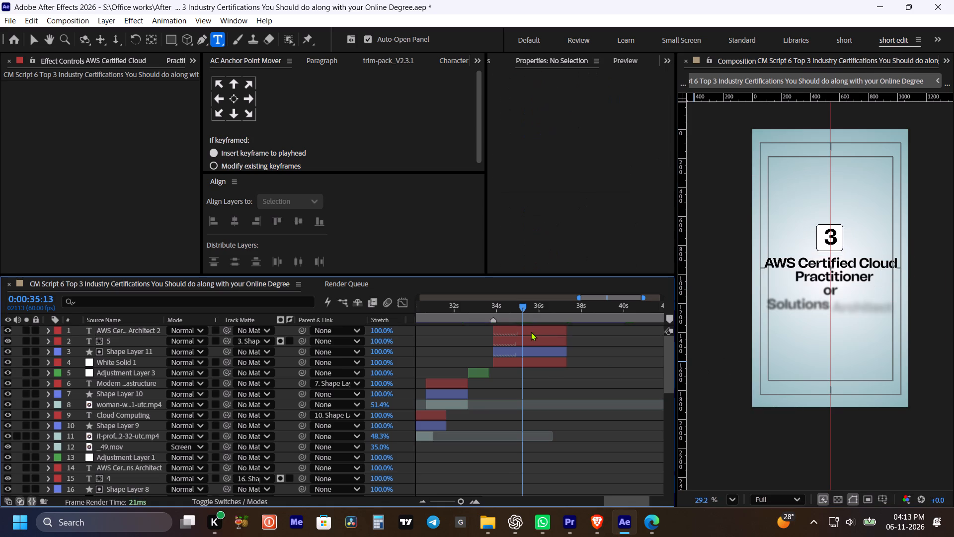
# Place the playhead at 0:00:36:50, near the end of the number 3 title card.
pyautogui.doubleClick(531, 332)
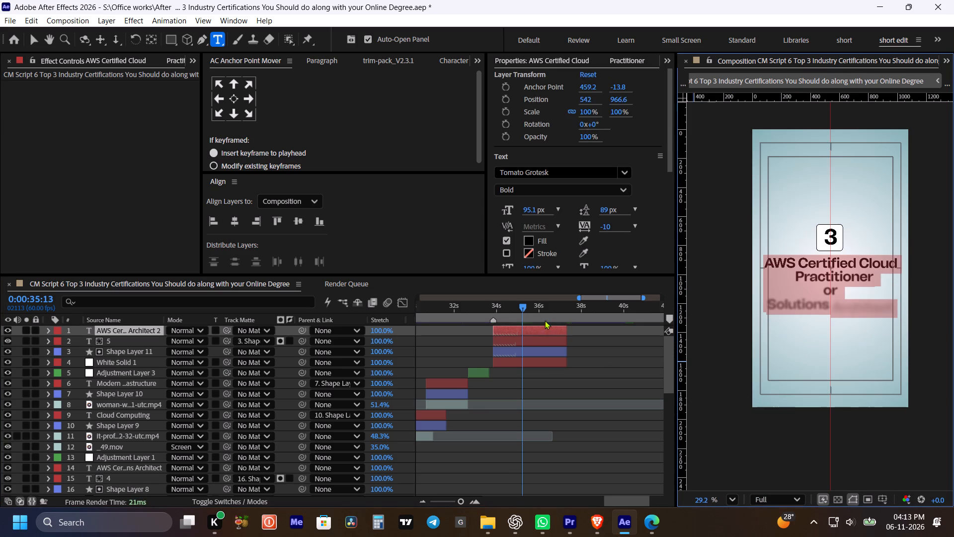
pyautogui.moveTo(536, 309); pyautogui.dragTo(556, 314)
pyautogui.click(603, 368)
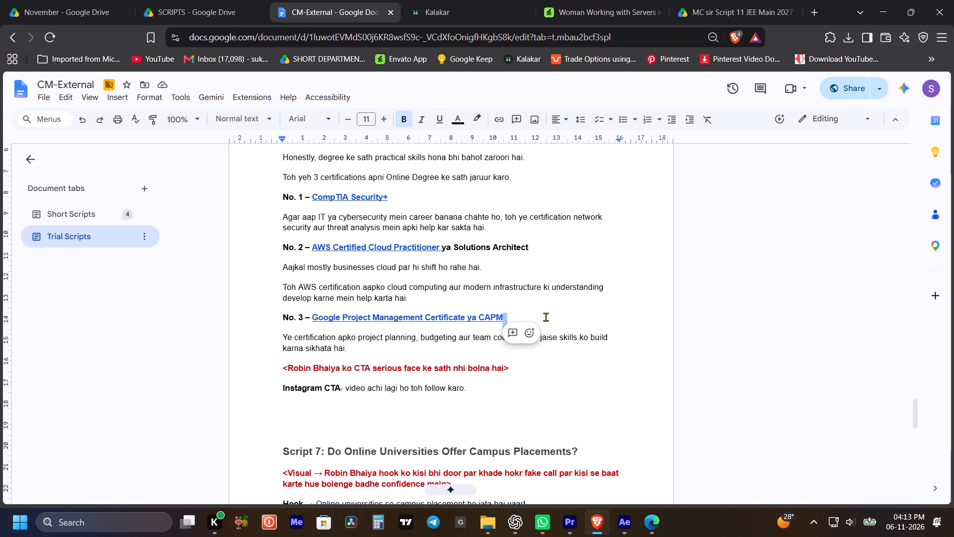
pyautogui.moveTo(546, 317); pyautogui.dragTo(533, 315)
pyautogui.click(574, 312)
pyautogui.moveTo(563, 318); pyautogui.dragTo(324, 328)
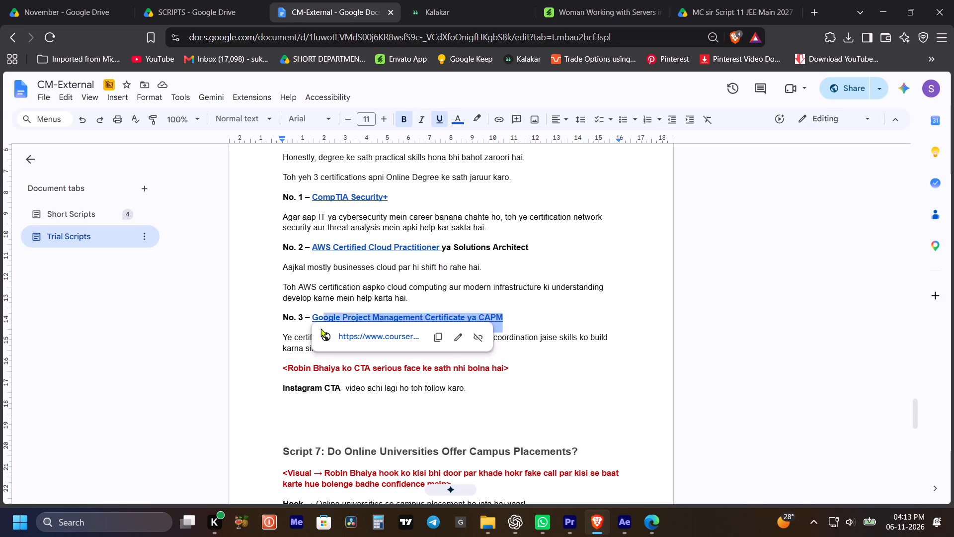
pyautogui.moveTo(320, 328); pyautogui.dragTo(311, 317)
pyautogui.click(536, 312)
pyautogui.moveTo(515, 316); pyautogui.dragTo(314, 321)
pyautogui.hotkey('ctrl', 'c')
pyautogui.hotkey('ctrl', 'c')
# Back in After Effects, replace the AWS title text on the number 3 card with the copied certificate name.
pyautogui.click(629, 520)
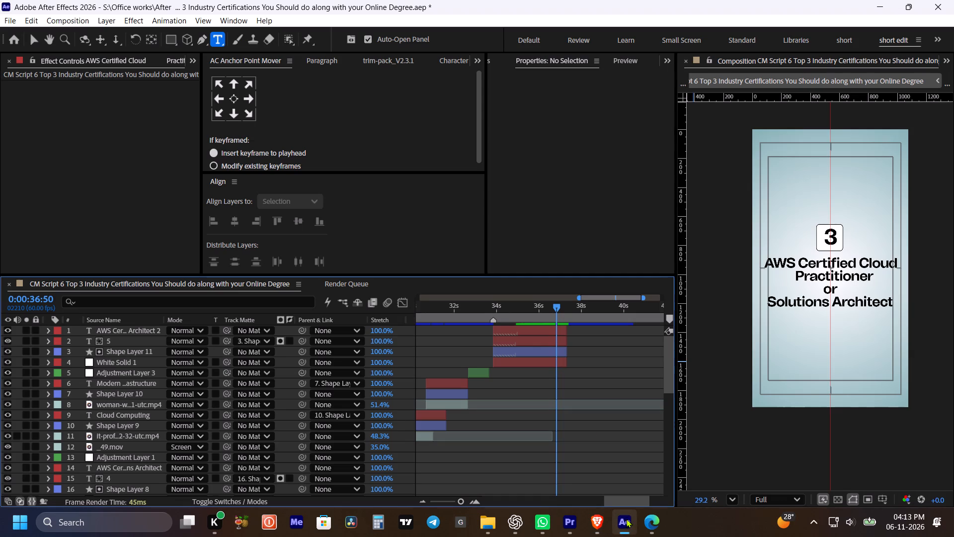
pyautogui.click(521, 330)
pyautogui.doubleClick(521, 330)
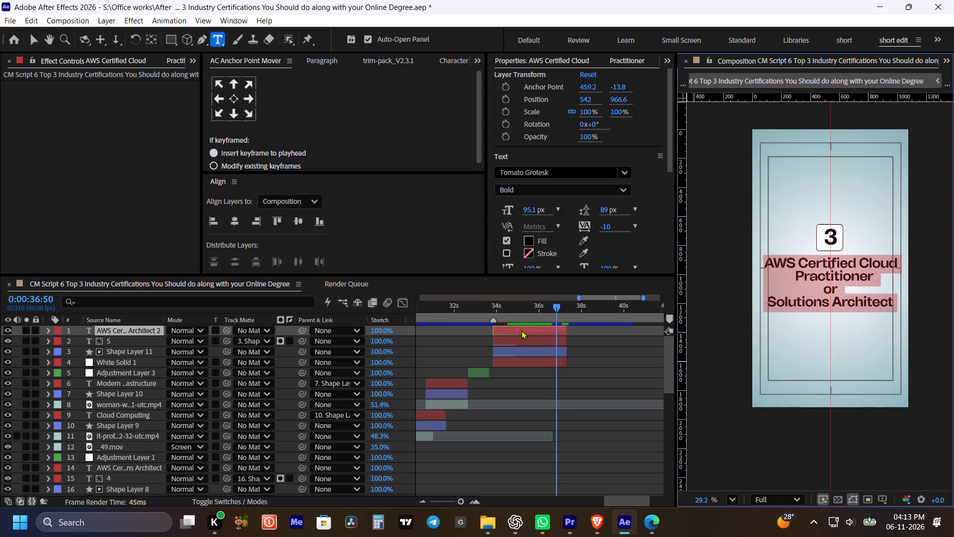
pyautogui.hotkey('ctrl', 'v')
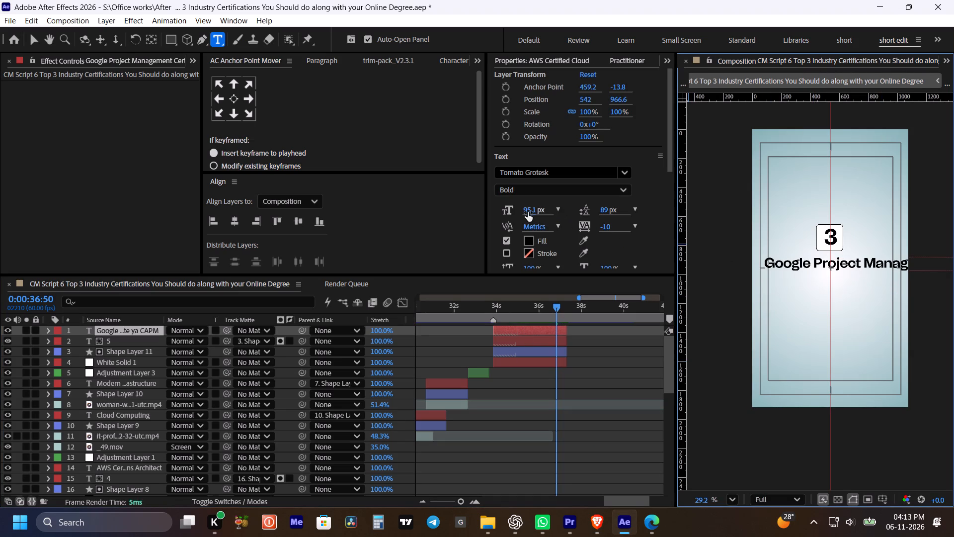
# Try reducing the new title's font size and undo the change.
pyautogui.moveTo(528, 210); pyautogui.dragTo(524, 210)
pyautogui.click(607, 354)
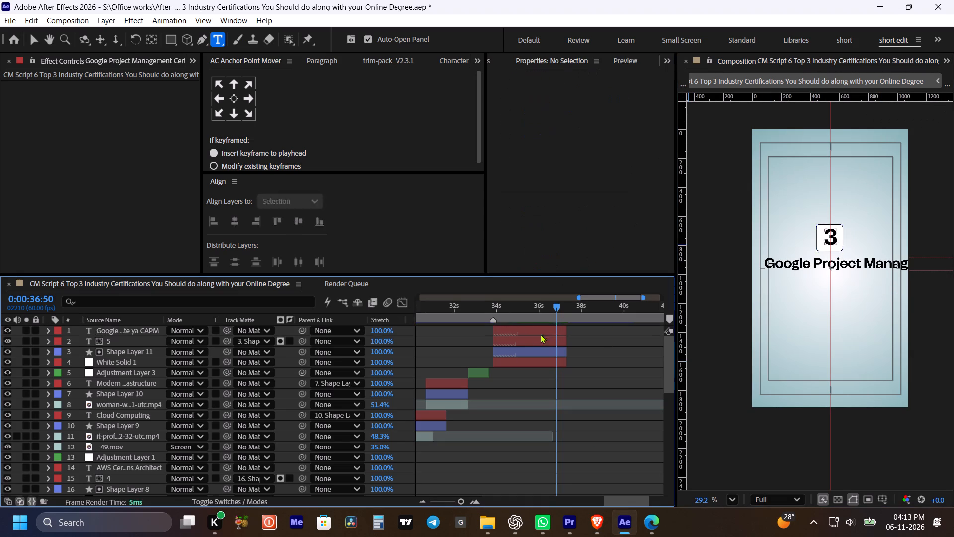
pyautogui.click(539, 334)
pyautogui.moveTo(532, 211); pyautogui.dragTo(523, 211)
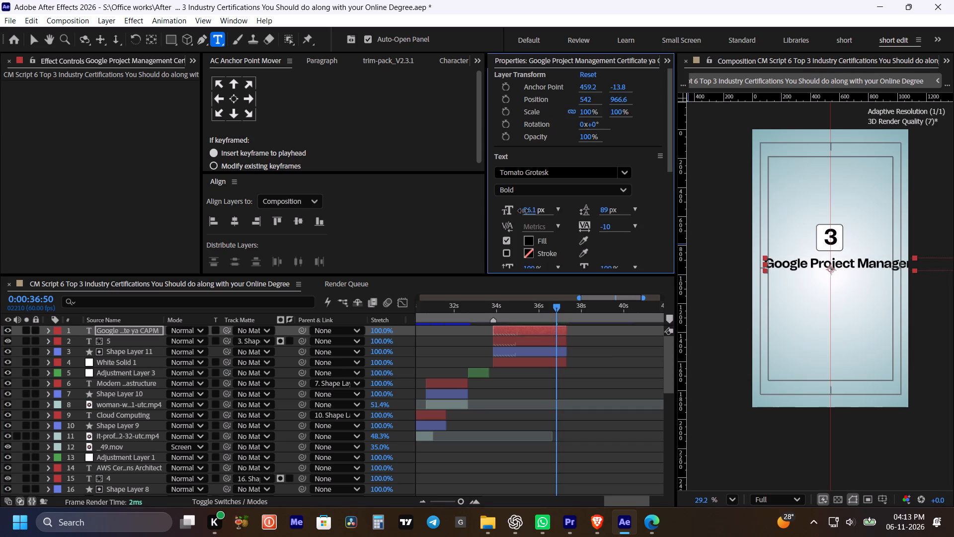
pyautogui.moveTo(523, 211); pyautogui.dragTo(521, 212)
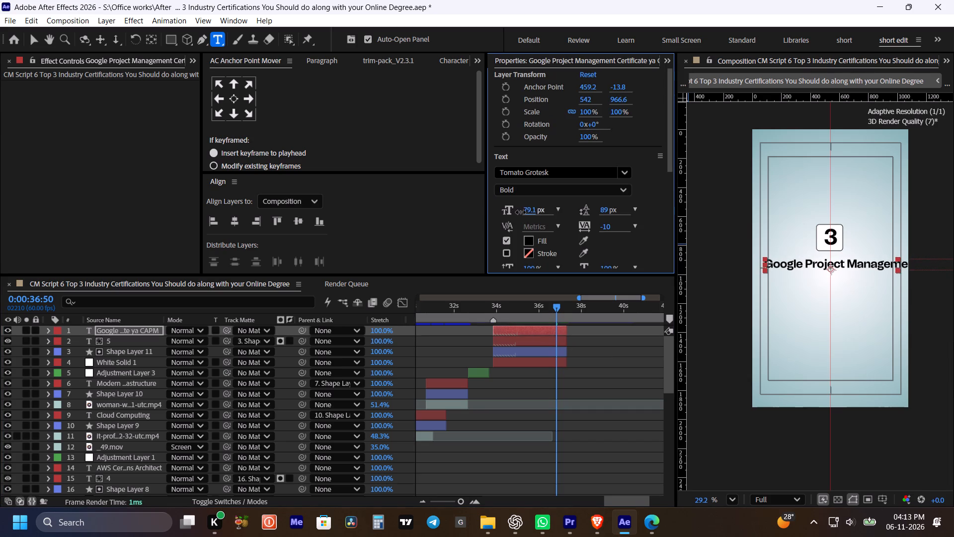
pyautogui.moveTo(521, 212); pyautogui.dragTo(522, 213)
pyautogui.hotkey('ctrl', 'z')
# Break the title into three lines, starting new lines before "Management" and before "Certificate".
pyautogui.click(863, 262)
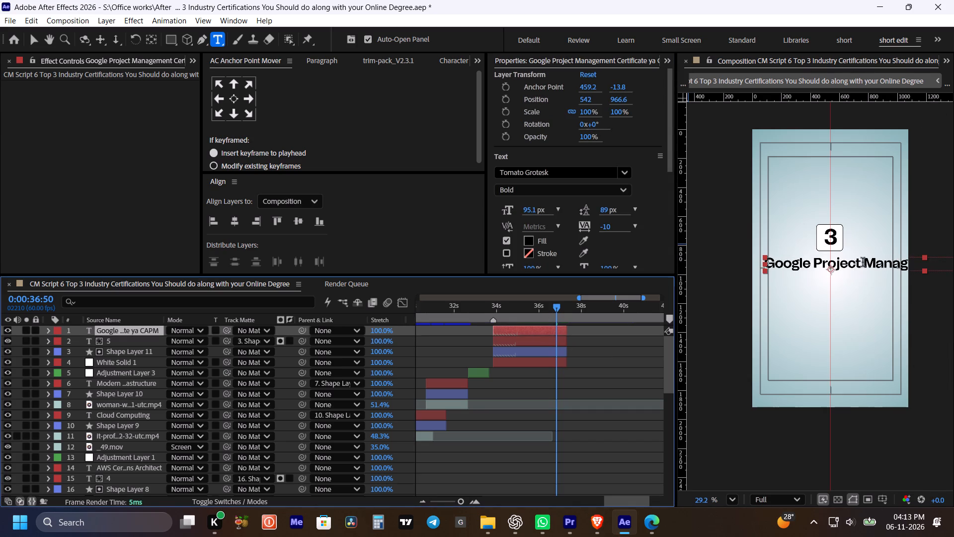
pyautogui.press('Return')
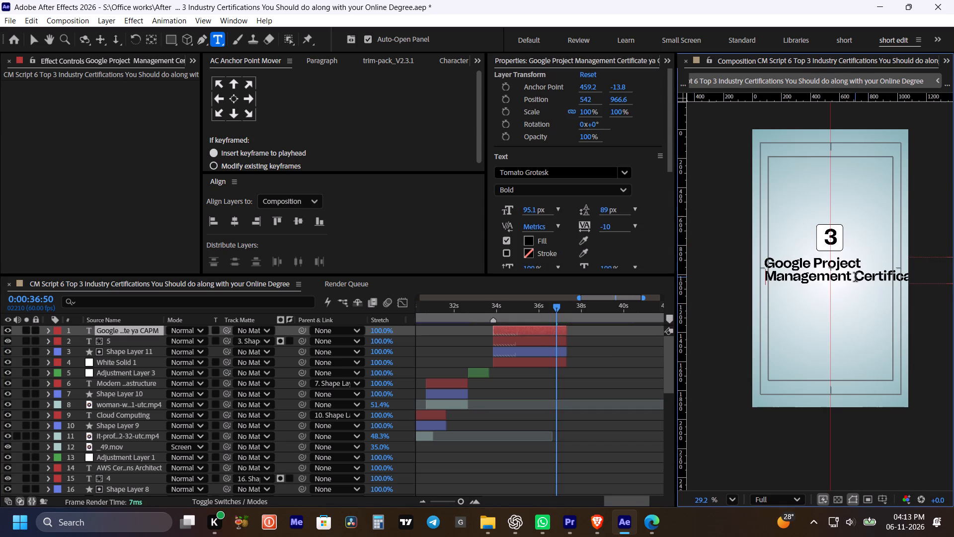
pyautogui.click(855, 277)
pyautogui.press('Return')
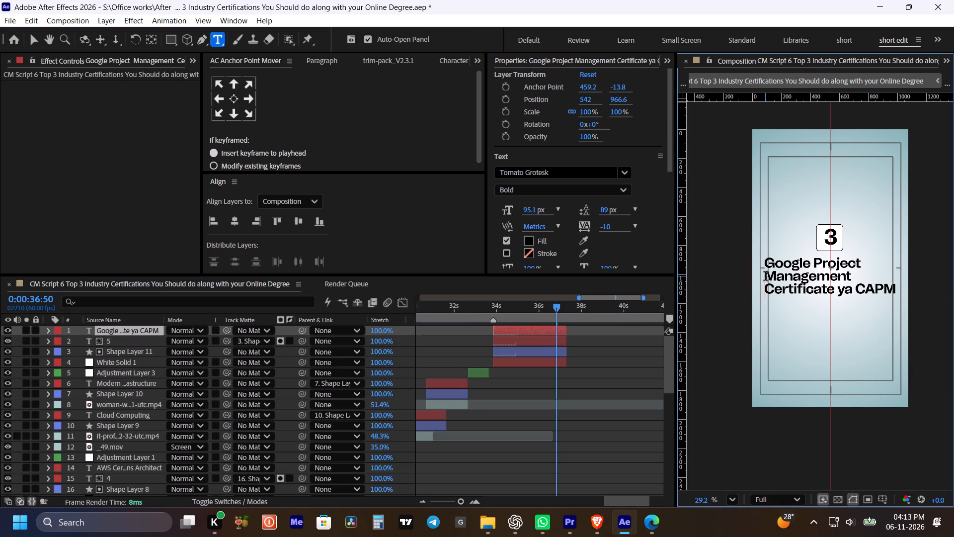
pyautogui.click(614, 364)
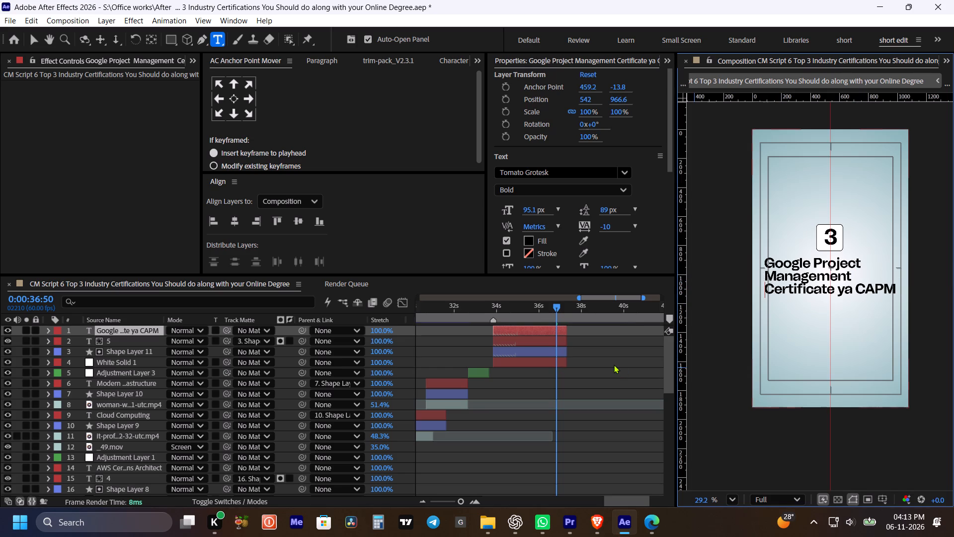
pyautogui.click(614, 364)
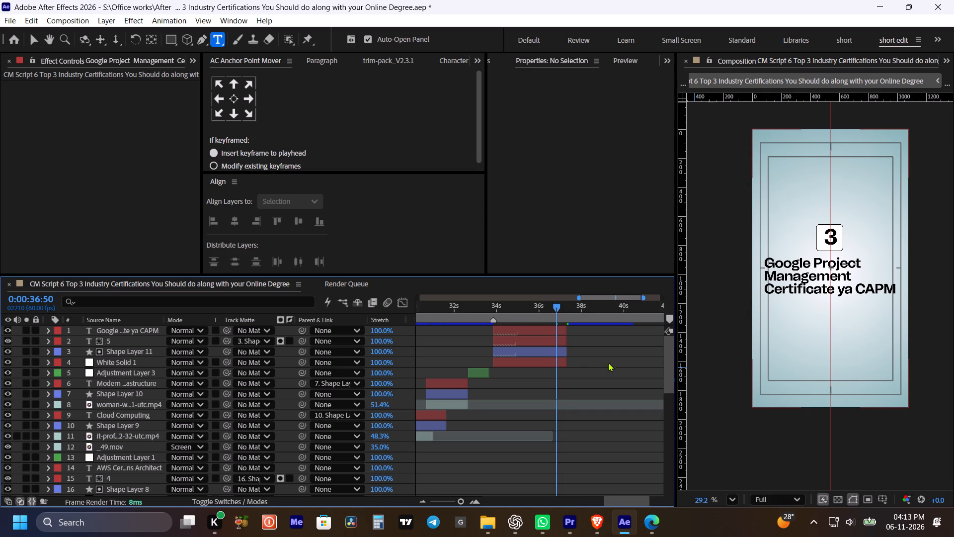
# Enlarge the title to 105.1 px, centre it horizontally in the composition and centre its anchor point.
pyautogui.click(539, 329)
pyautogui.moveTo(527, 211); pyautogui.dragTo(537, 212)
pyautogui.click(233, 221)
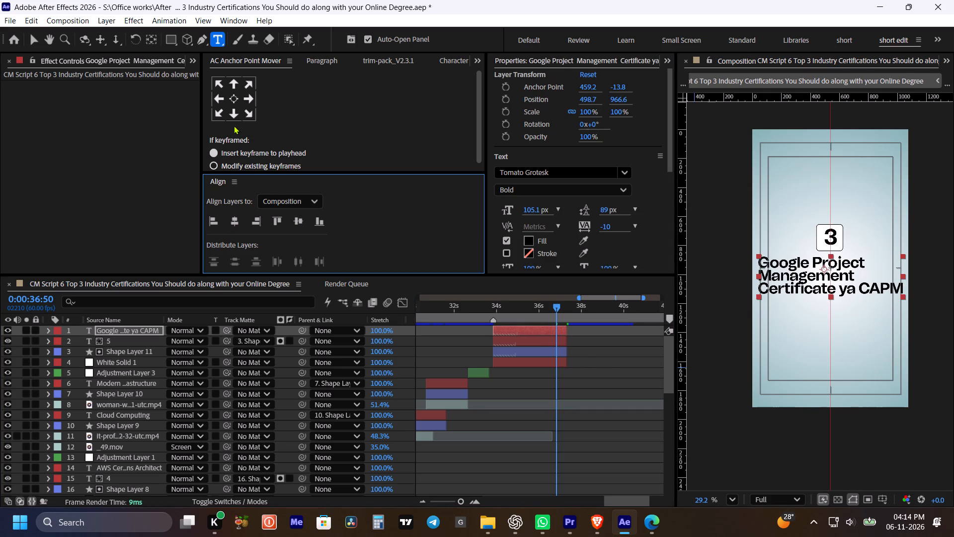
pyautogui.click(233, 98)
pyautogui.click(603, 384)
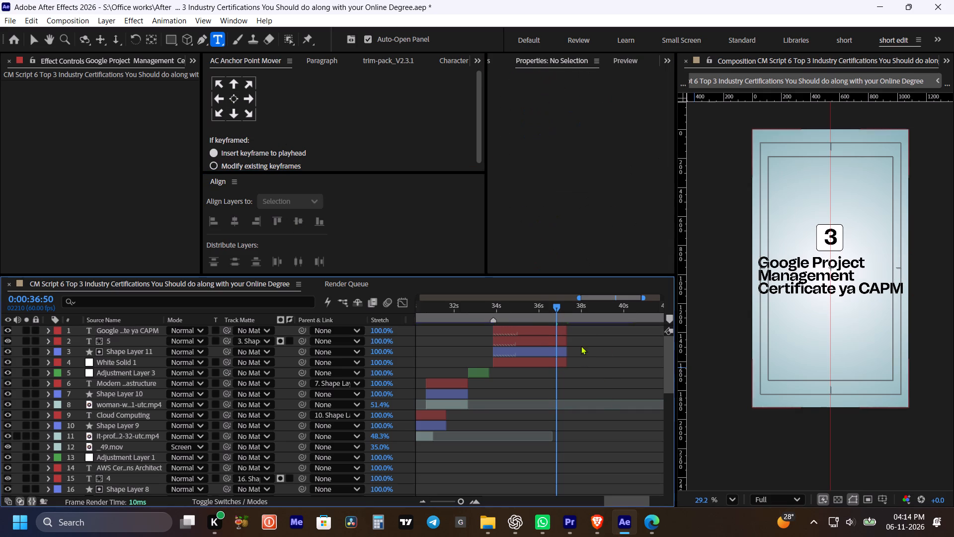
# Put "ya" and "CAPM" on separate lines below "Certificate" in the title.
pyautogui.click(835, 289)
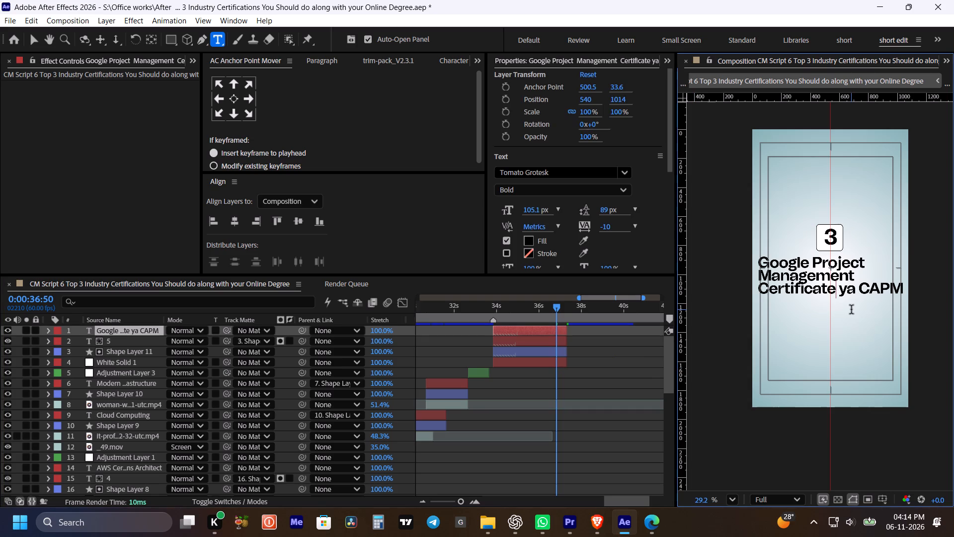
pyautogui.press('Return')
pyautogui.press('BackSpace')
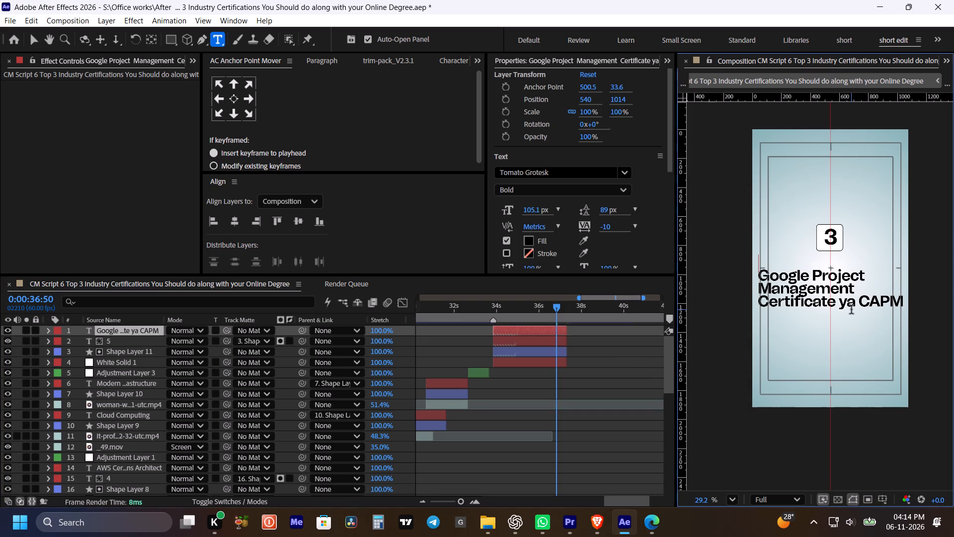
pyautogui.click(837, 292)
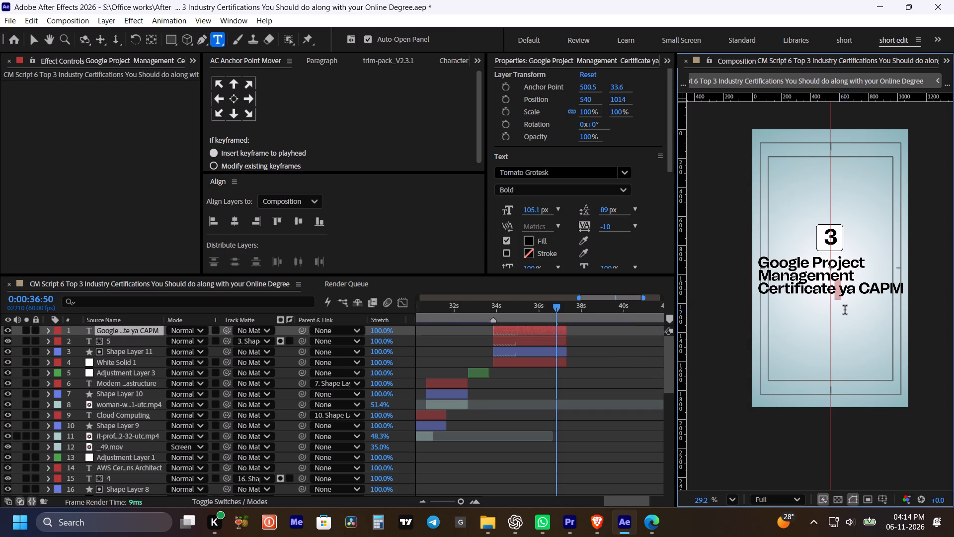
pyautogui.press('Right')
pyautogui.press('Return')
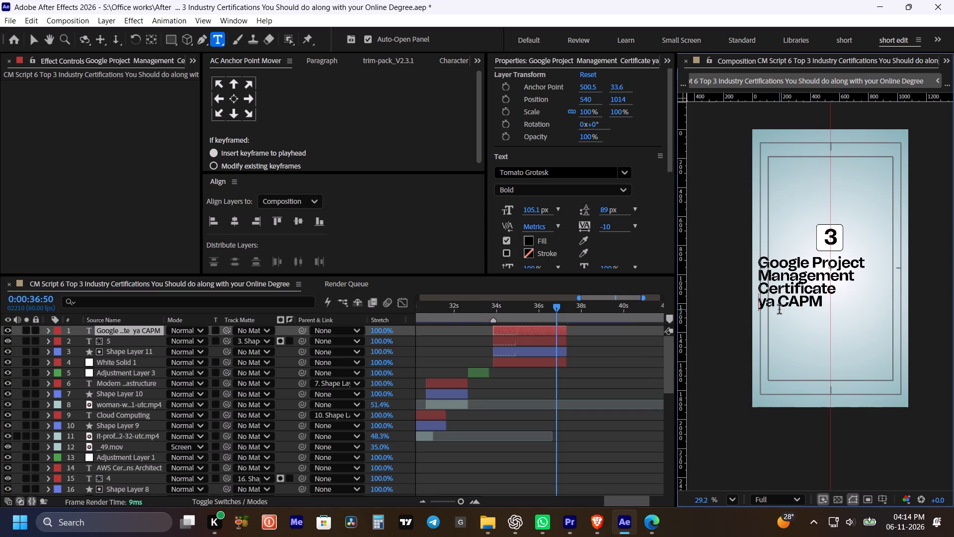
pyautogui.click(780, 300)
pyautogui.press('Return')
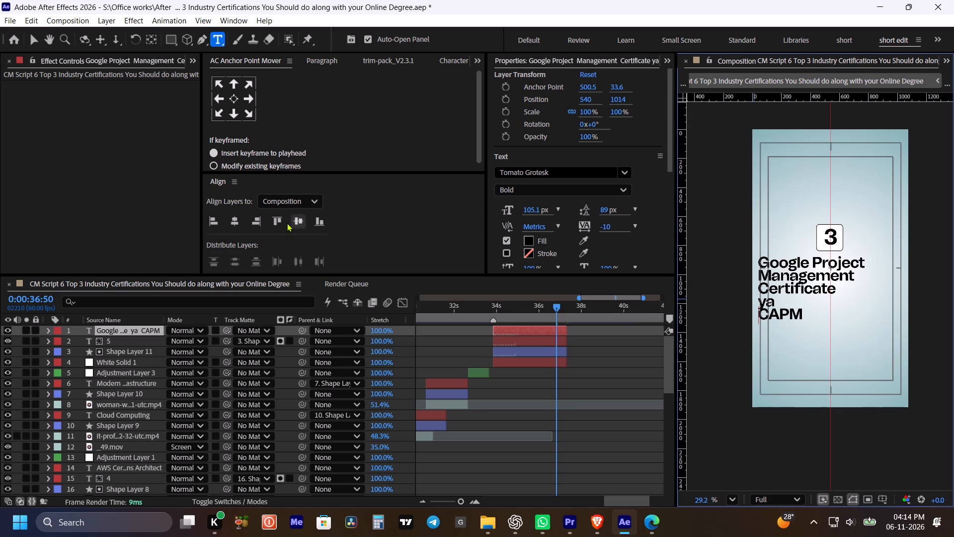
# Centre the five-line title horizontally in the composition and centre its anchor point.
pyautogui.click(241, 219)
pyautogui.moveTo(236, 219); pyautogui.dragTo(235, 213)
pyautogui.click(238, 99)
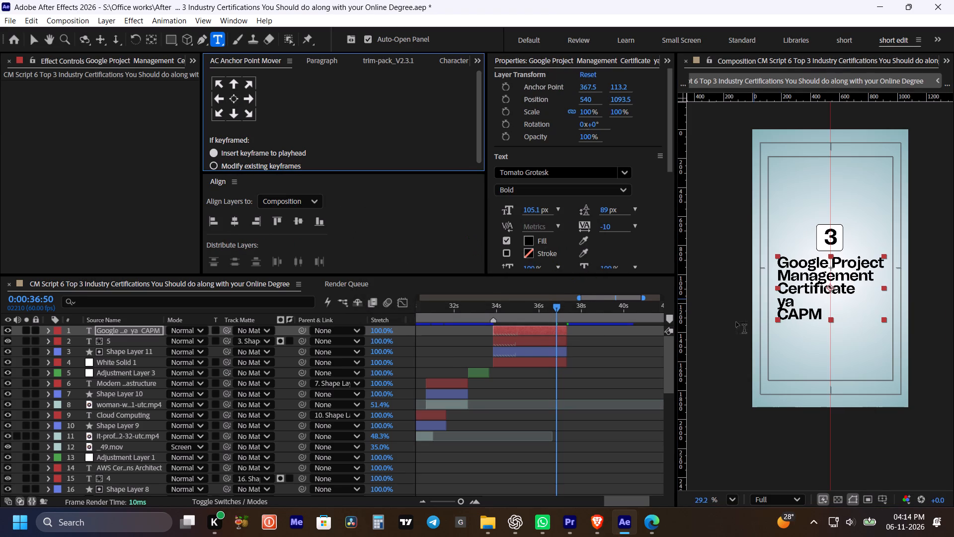
# Indent the "ya" line of the title with seven spaces.
pyautogui.click(779, 305)
pyautogui.press('space')
pyautogui.press('space')
pyautogui.press('space')
pyautogui.press('space')
pyautogui.press('space')
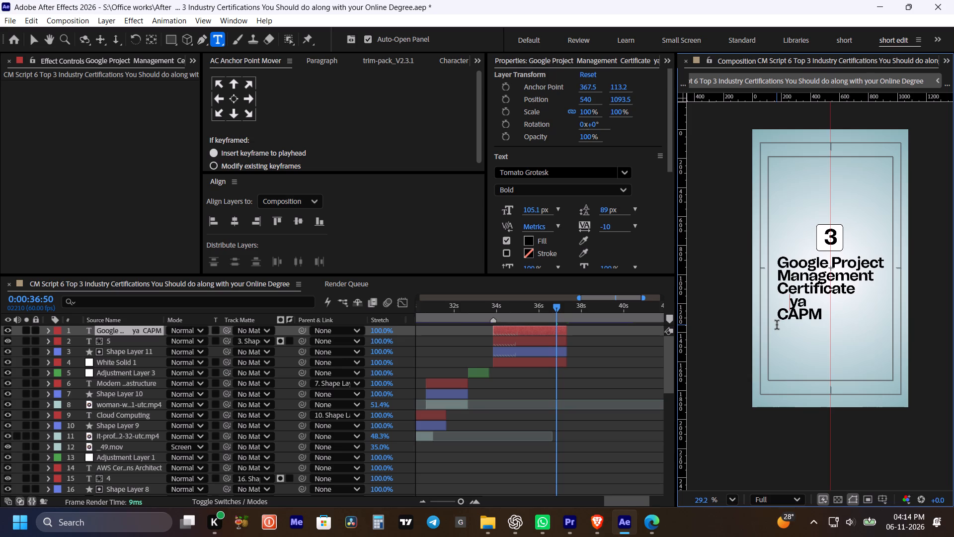
pyautogui.press('space')
pyautogui.press('space')
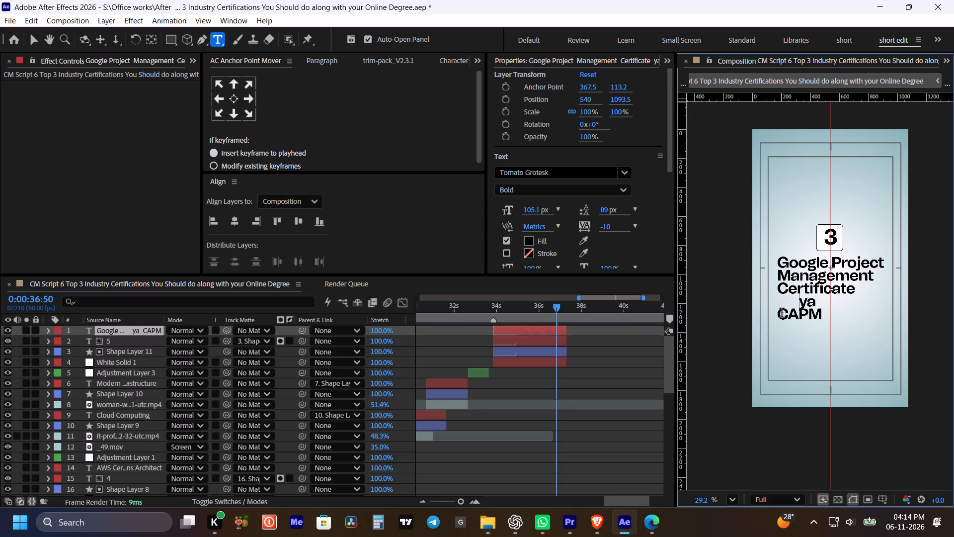
pyautogui.click(600, 352)
# Remove the line break before "Management" so the first line reads "Google Project Management".
pyautogui.click(557, 334)
pyautogui.doubleClick(556, 330)
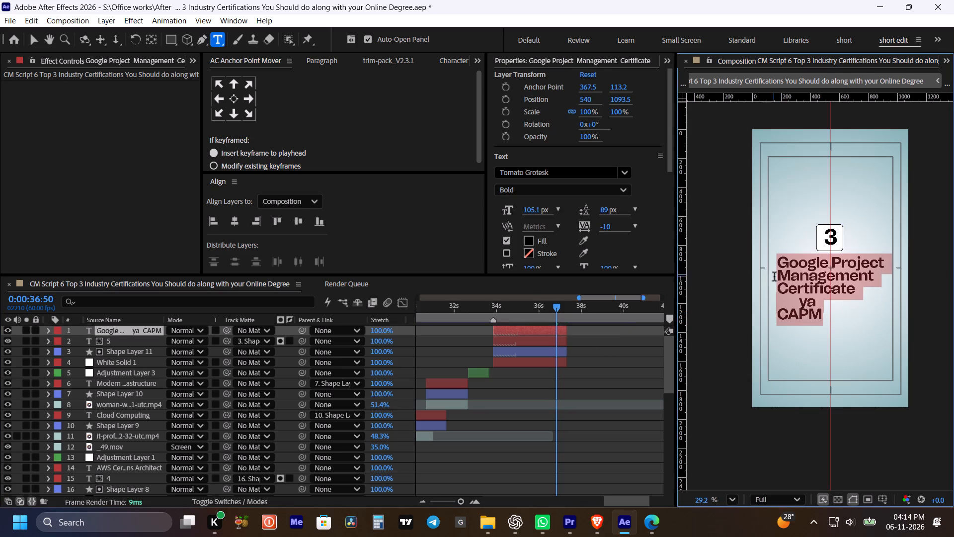
pyautogui.click(777, 278)
pyautogui.press('BackSpace')
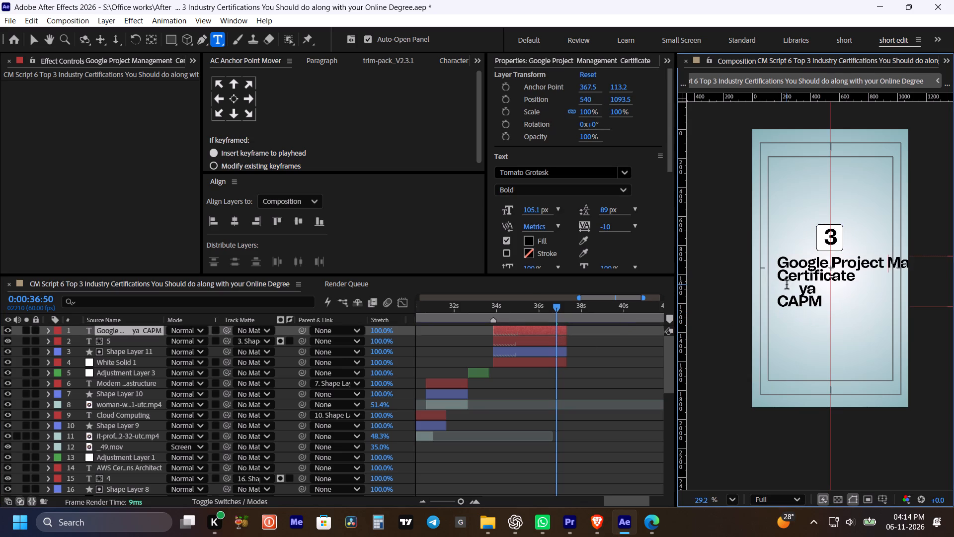
pyautogui.moveTo(608, 347); pyautogui.dragTo(602, 346)
# Reduce the title's font size to 78.1 px and centre its anchor point on the text.
pyautogui.click(545, 330)
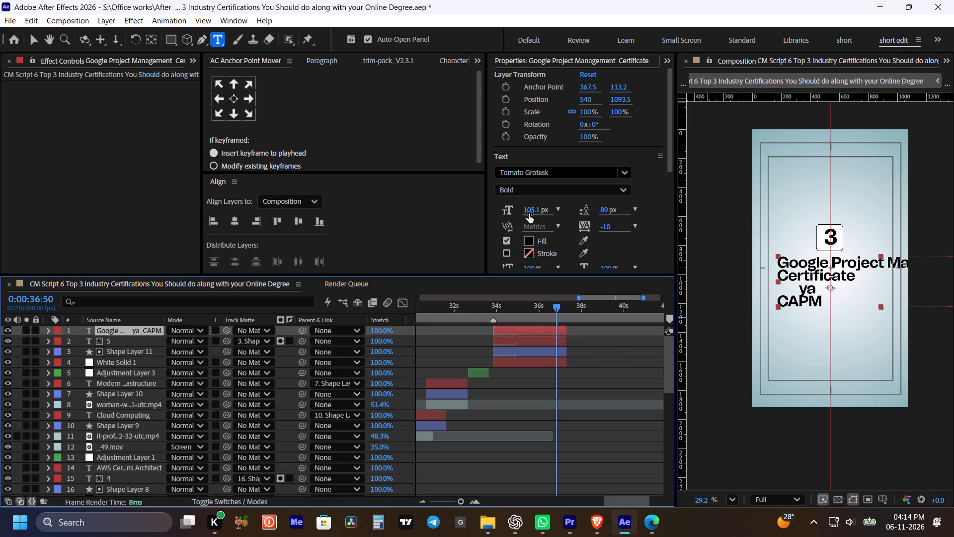
pyautogui.moveTo(531, 209); pyautogui.dragTo(514, 213)
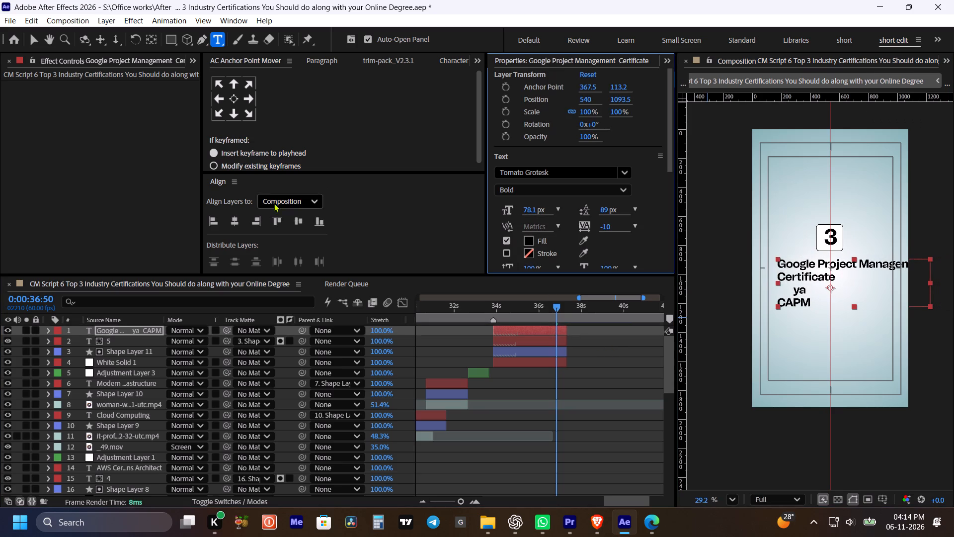
pyautogui.moveTo(237, 218); pyautogui.dragTo(235, 209)
pyautogui.click(235, 97)
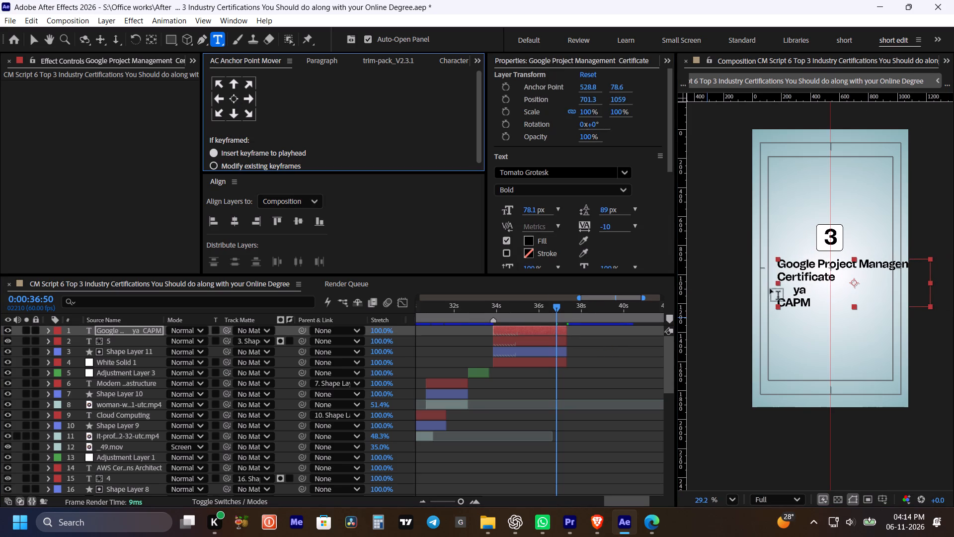
# Redo the line break before "Certificate" and indent that word with 19 spaces, beneath the middle of the first line.
pyautogui.click(778, 279)
pyautogui.press('BackSpace')
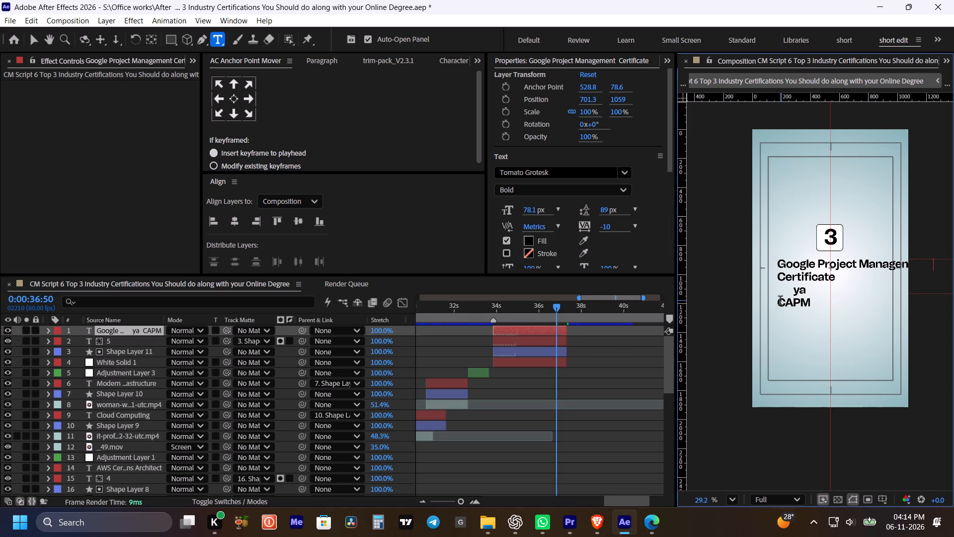
pyautogui.press('Return')
pyautogui.press('space')
pyautogui.press('space')
pyautogui.press('space')
pyautogui.press('space')
pyautogui.press('space')
pyautogui.press('space')
pyautogui.press('space')
pyautogui.press('space')
pyautogui.press('space')
pyautogui.press('space')
pyautogui.press('space')
pyautogui.press('space')
pyautogui.press('space')
pyautogui.press('space')
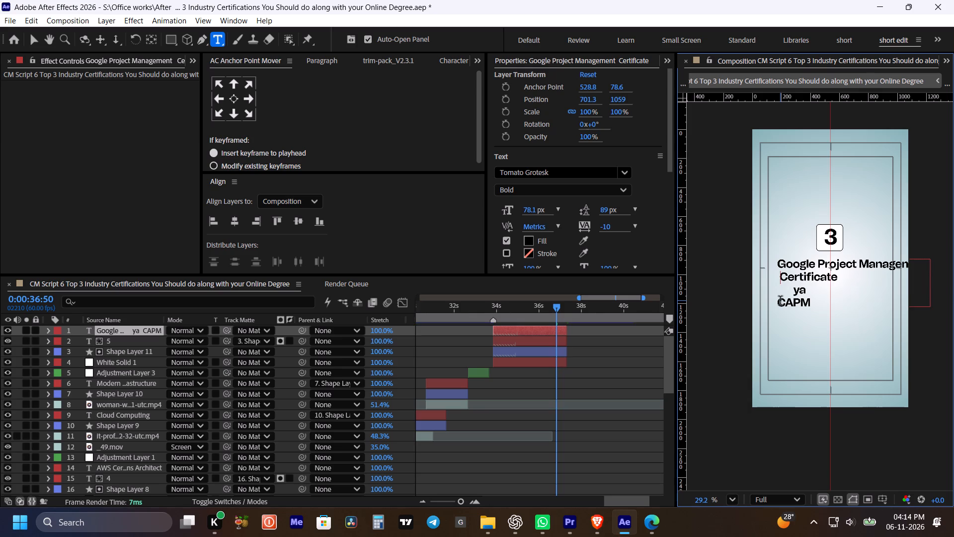
pyautogui.press('space')
pyautogui.press('space')
pyautogui.press('space')
pyautogui.press('space')
pyautogui.press('space')
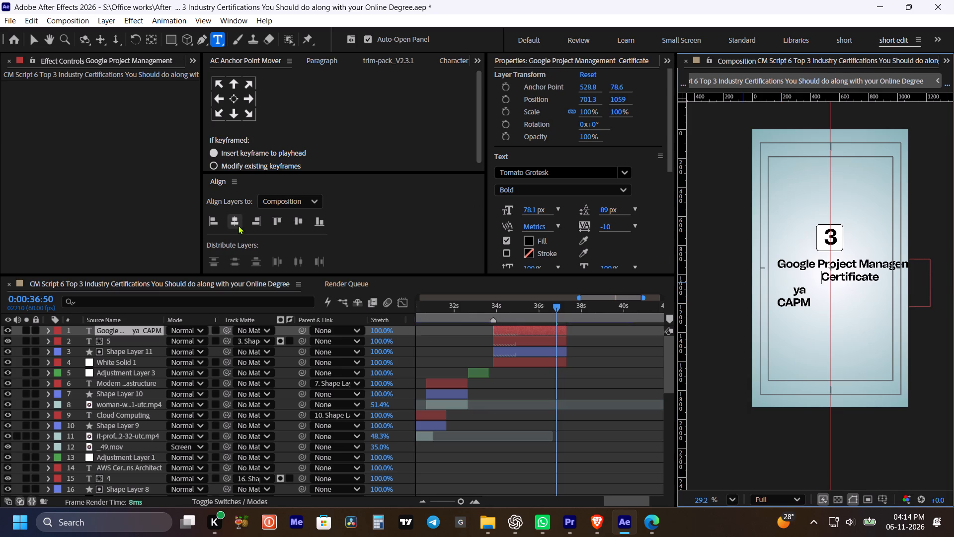
# Centre the title horizontally in the composition.
pyautogui.click(237, 225)
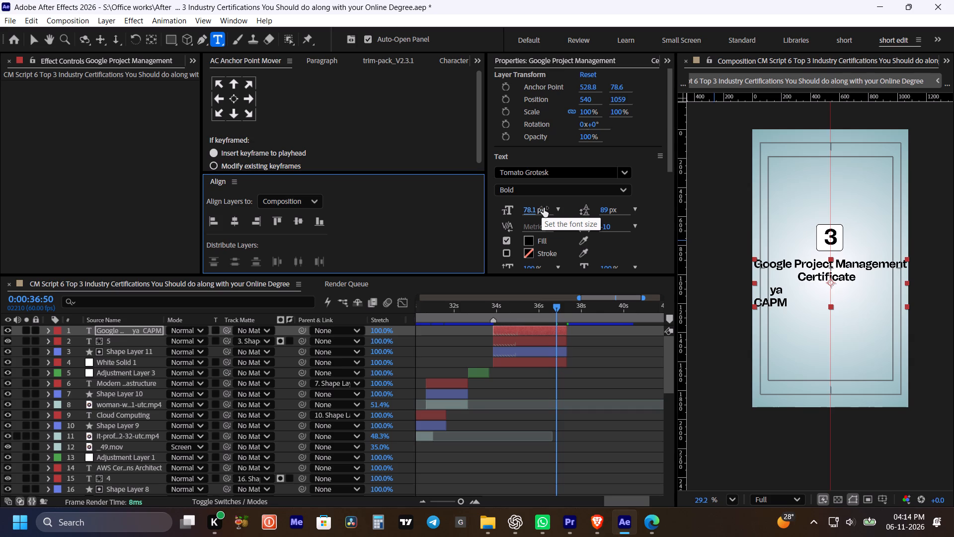
# Break the title before "Management" and delete the line break and indent before "Certificate" so the second line reads "Management Certificate".
pyautogui.click(835, 264)
pyautogui.press('Return')
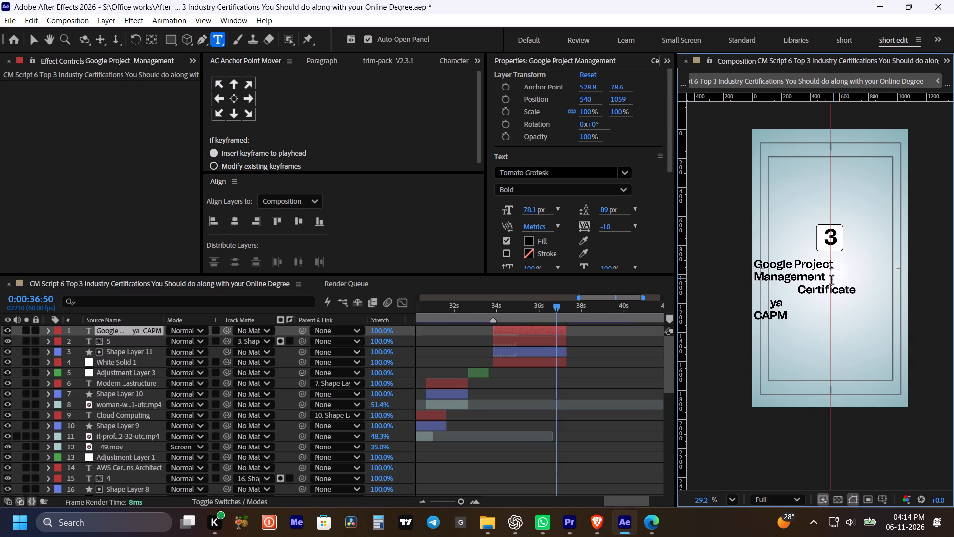
pyautogui.click(800, 290)
pyautogui.press('BackSpace')
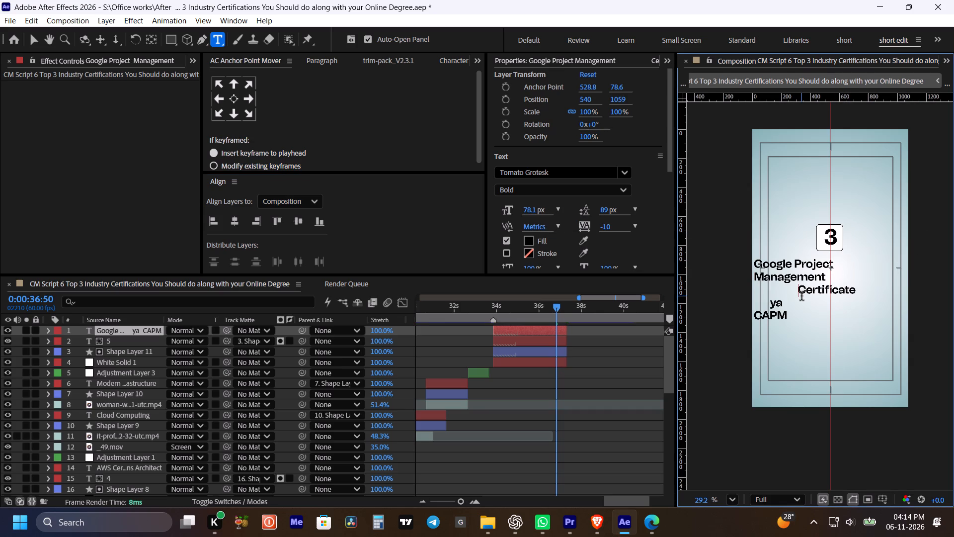
pyautogui.press('BackSpace')
pyautogui.press('BackSpace')
pyautogui.press('BackSpace')
pyautogui.press('BackSpace')
pyautogui.press('BackSpace')
pyautogui.press('BackSpace')
pyautogui.press('BackSpace')
pyautogui.press('BackSpace')
pyautogui.press('BackSpace')
pyautogui.press('BackSpace')
pyautogui.press('BackSpace')
pyautogui.press('BackSpace')
pyautogui.press('BackSpace')
pyautogui.press('BackSpace')
pyautogui.press('BackSpace')
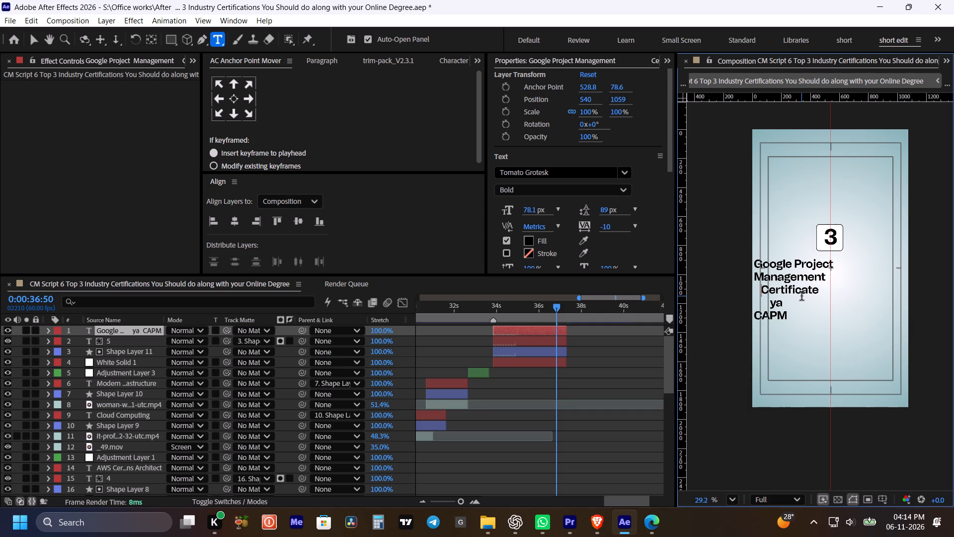
pyautogui.press('BackSpace')
pyautogui.press('BackSpace')
pyautogui.press('BackSpace')
pyautogui.press('BackSpace')
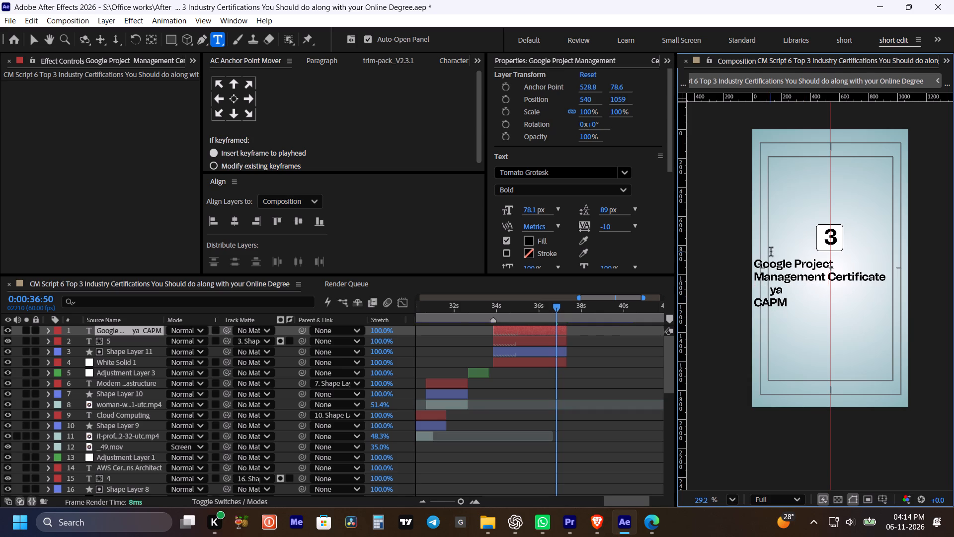
# Indent the first line, "Google Project", with 16 spaces above "Management Certificate".
pyautogui.click(755, 267)
pyautogui.press('space')
pyautogui.press('space')
pyautogui.press('space')
pyautogui.press('space')
pyautogui.press('space')
pyautogui.press('space')
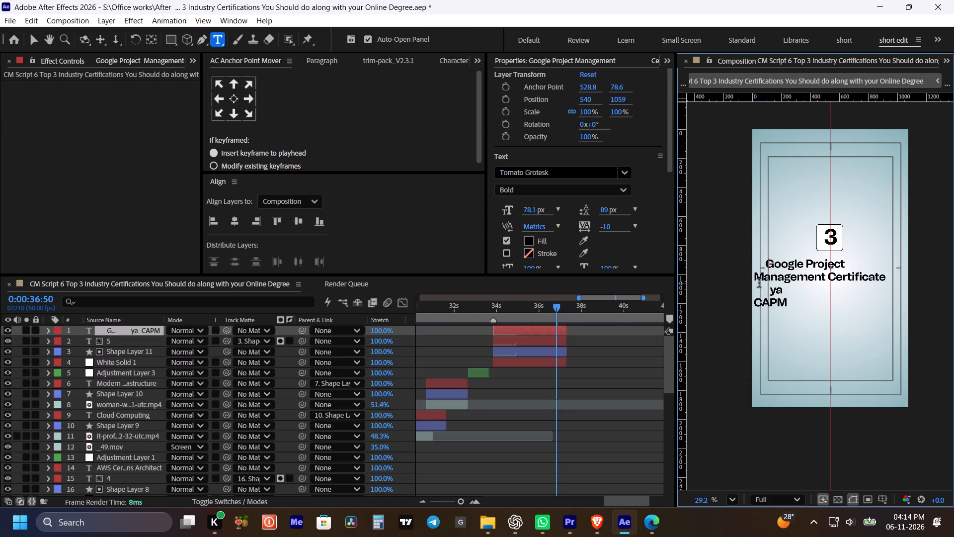
pyautogui.press('space')
pyautogui.press('space')
pyautogui.press('space')
pyautogui.press('space')
pyautogui.press('space')
pyautogui.press('space')
pyautogui.press('space')
pyautogui.press('space')
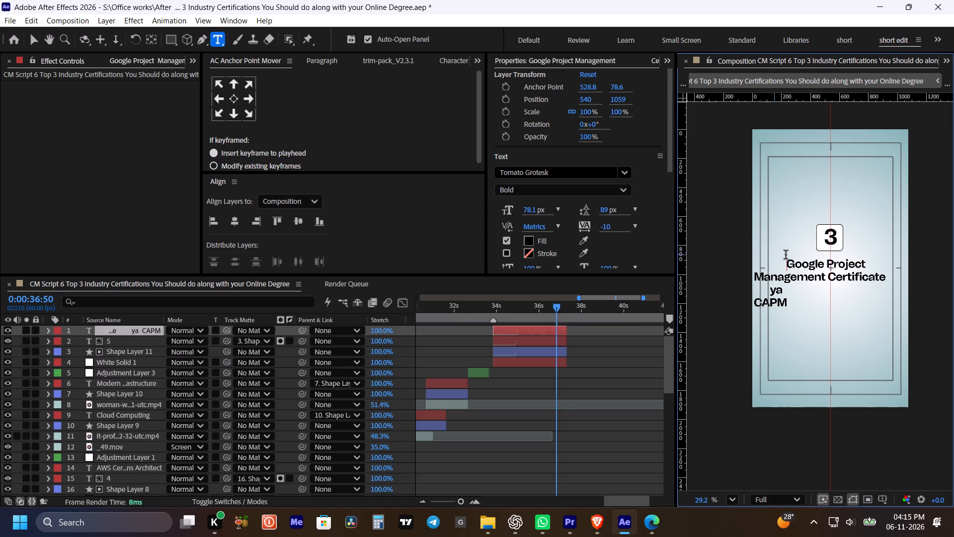
pyautogui.press('space')
pyautogui.press('space')
# Centre the title horizontally in the composition and centre its anchor point on the text.
pyautogui.click(234, 220)
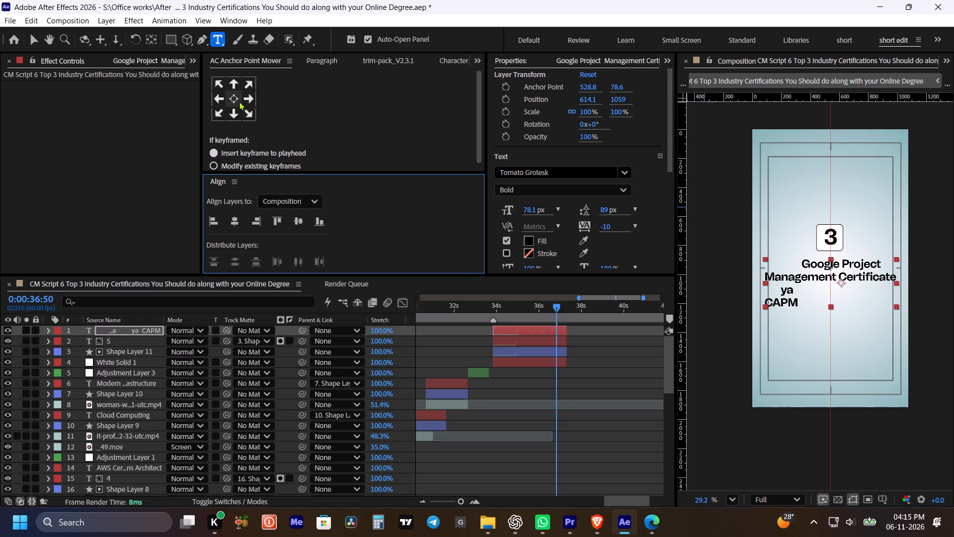
pyautogui.click(239, 101)
# Remove five spaces from the indent before "Google Project" to centre it above the second line.
pyautogui.click(802, 264)
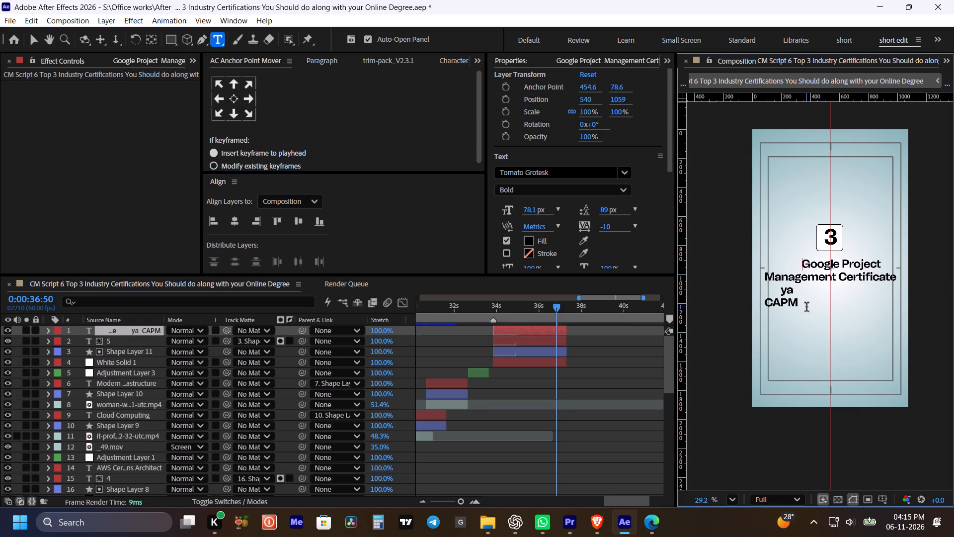
pyautogui.press('BackSpace')
pyautogui.press('BackSpace')
pyautogui.press('BackSpace')
pyautogui.press('BackSpace')
pyautogui.press('BackSpace')
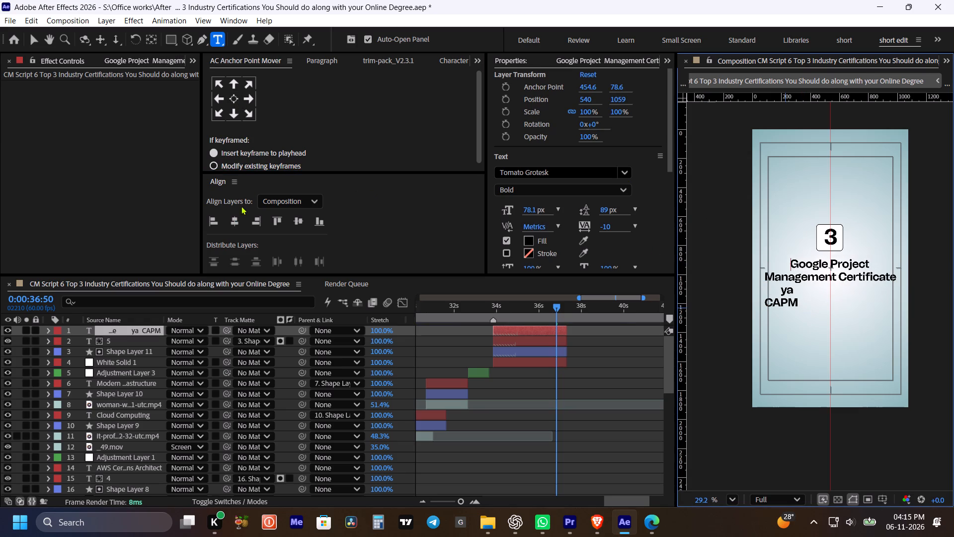
# Centre the title horizontally in the composition again, recentre its anchor point and deselect it.
pyautogui.click(235, 219)
pyautogui.click(231, 95)
pyautogui.click(587, 375)
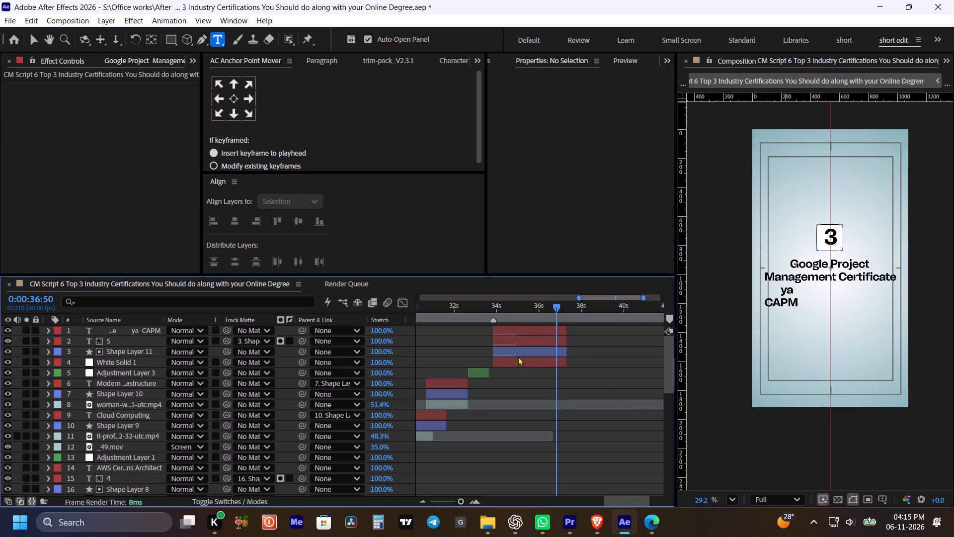
# Add 19 spaces before "ya" on the title's third line to place it beneath the middle of "Management Certificate".
pyautogui.doubleClick(529, 329)
pyautogui.click(780, 287)
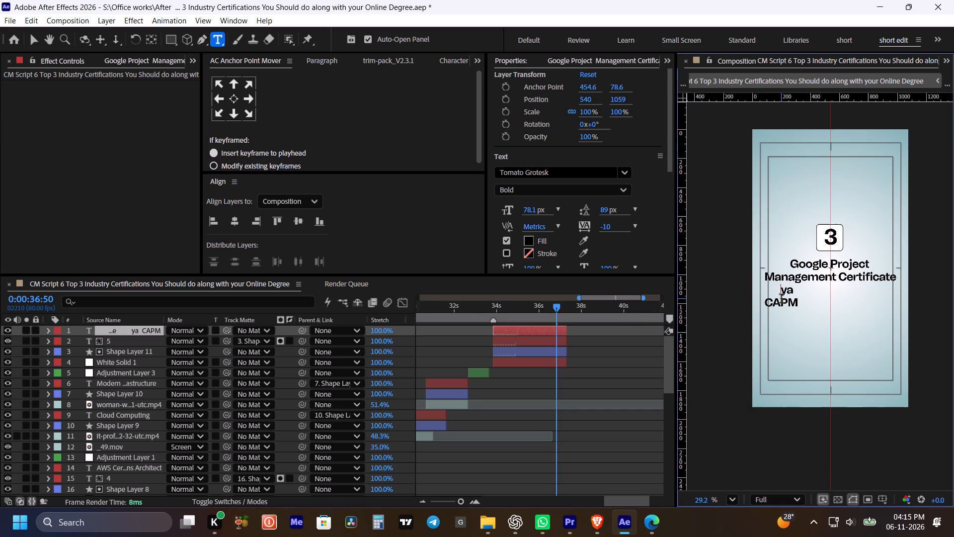
pyautogui.press('space')
pyautogui.press('space')
pyautogui.press('space')
pyautogui.press('space')
pyautogui.press('space')
pyautogui.press('space')
pyautogui.press('space')
pyautogui.press('space')
pyautogui.press('space')
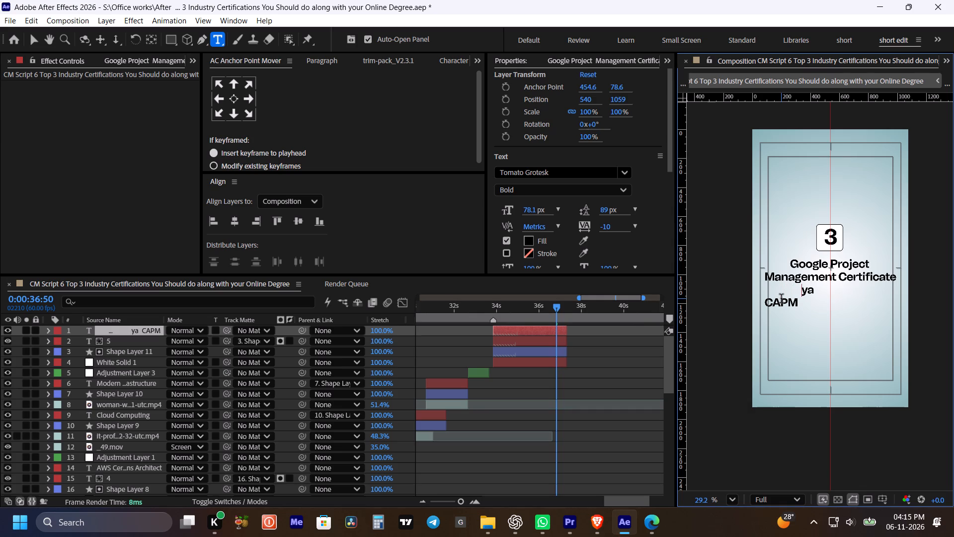
pyautogui.press('space')
pyautogui.press('space')
pyautogui.press('space')
pyautogui.press('space')
pyautogui.press('space')
pyautogui.press('space')
pyautogui.press('space')
pyautogui.press('space')
pyautogui.press('space')
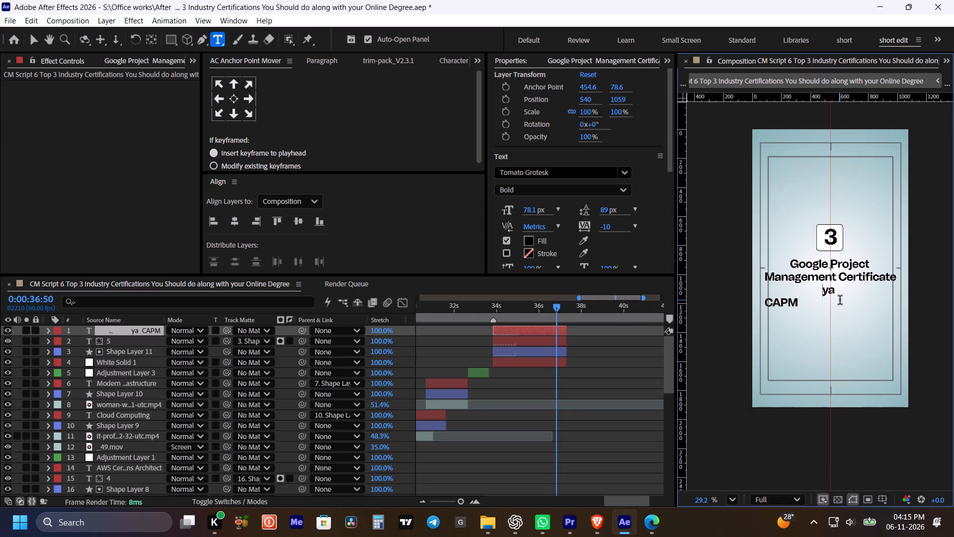
pyautogui.press('space')
# Replace the word "ya" in the title with "or".
pyautogui.doubleClick(829, 291)
pyautogui.write('or')
# Indent "CAPM" on the title's last line with 22 spaces, beneath "or".
pyautogui.click(798, 303)
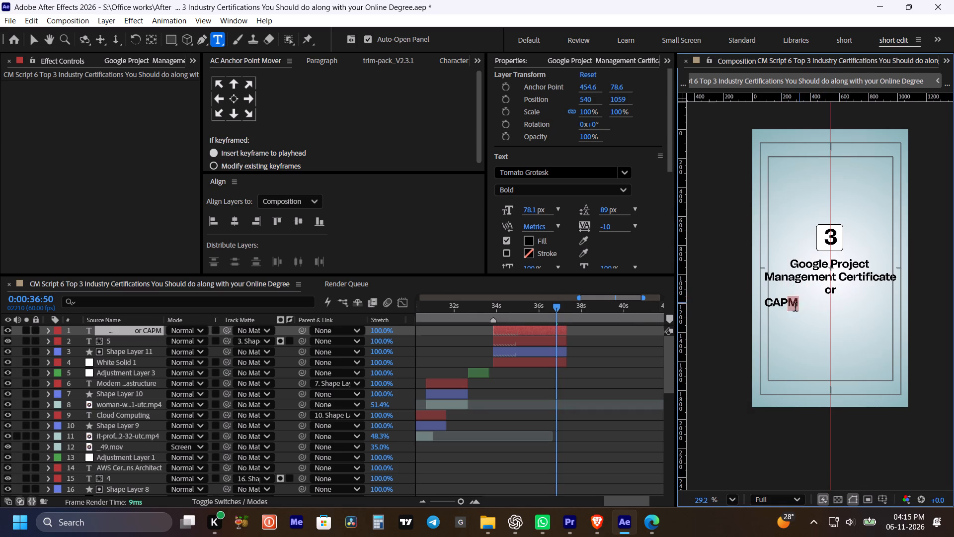
pyautogui.click(764, 303)
pyautogui.press('space')
pyautogui.press('space')
pyautogui.press('space')
pyautogui.press('space')
pyautogui.press('space')
pyautogui.press('space')
pyautogui.press('space')
pyautogui.press('space')
pyautogui.press('space')
pyautogui.press('space')
pyautogui.press('space')
pyautogui.press('space')
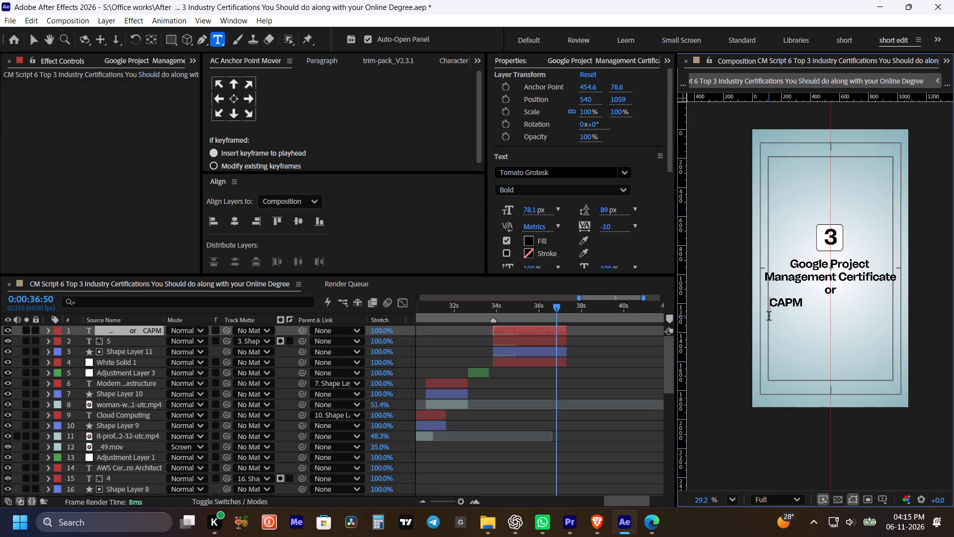
pyautogui.press('space')
pyautogui.press('space')
pyautogui.press('space')
pyautogui.press('space')
pyautogui.press('space')
pyautogui.press('space')
pyautogui.press('space')
pyautogui.press('space')
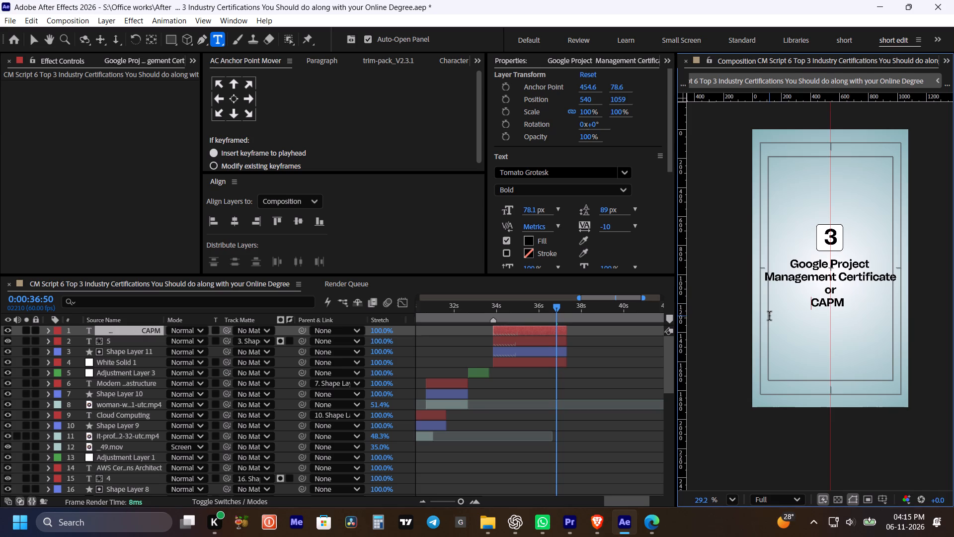
pyautogui.press('space')
pyautogui.press('space')
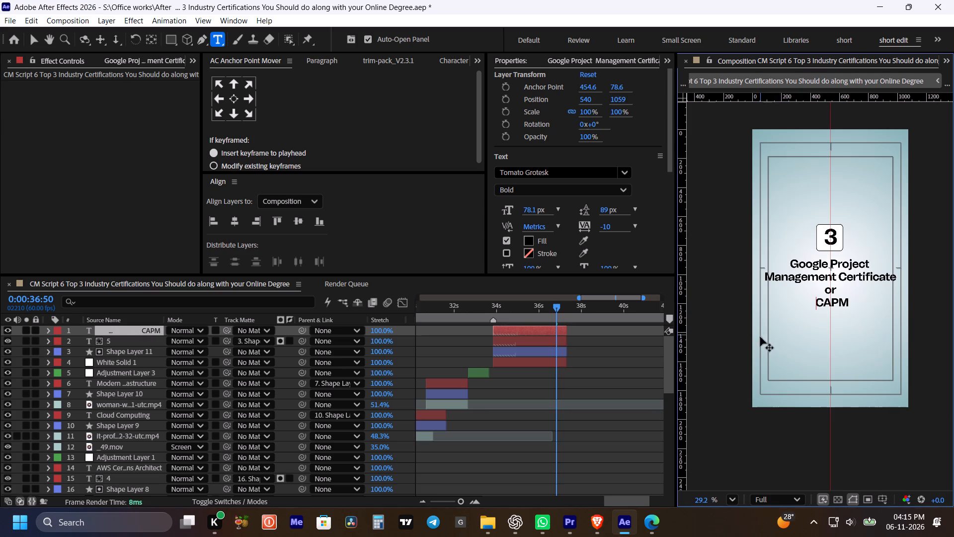
# Deselect the title and save the project.
pyautogui.click(613, 364)
pyautogui.hotkey('ctrl', 's')
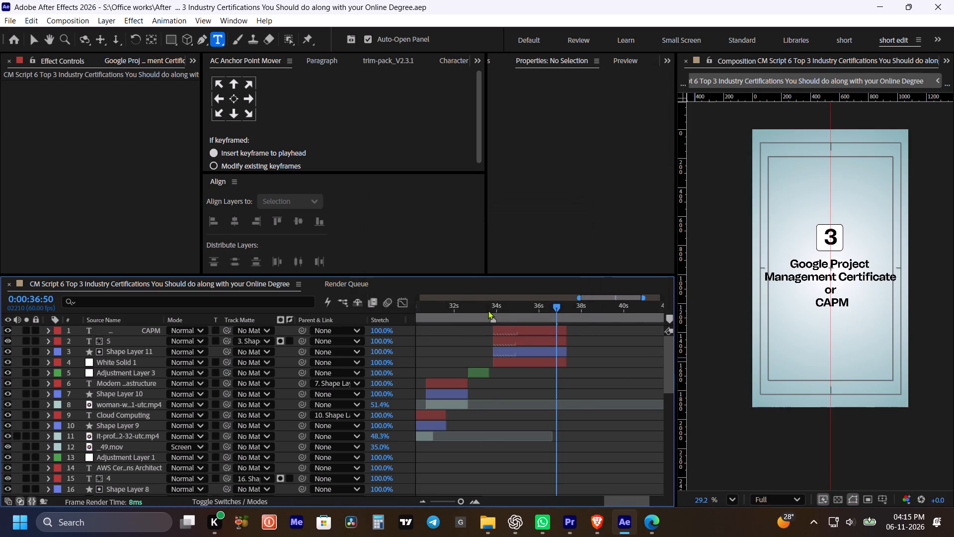
# Preview the number 3 title card from just before it starts.
pyautogui.click(486, 310)
pyautogui.press('space')
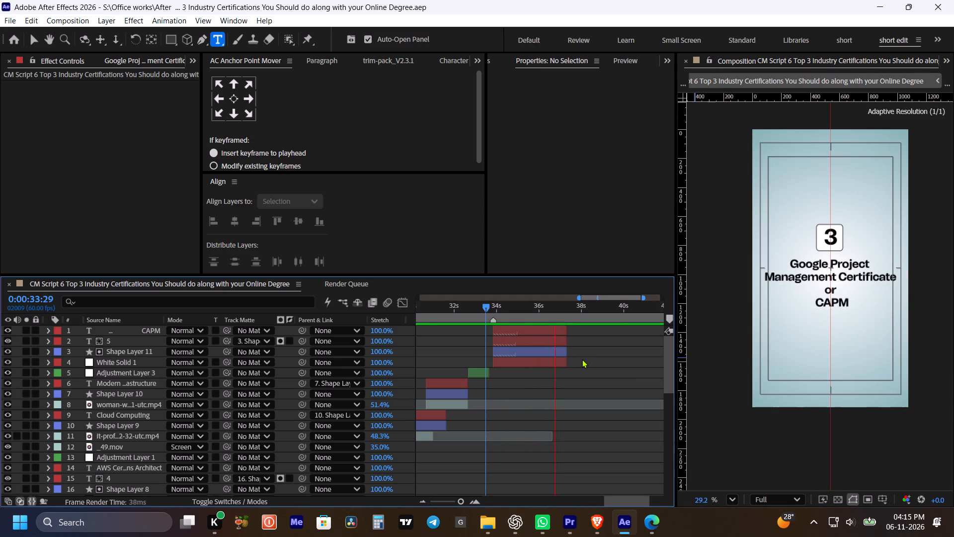
pyautogui.press('space')
# Trim the indent before "CAPM" to centre the word beneath "or".
pyautogui.click(816, 304)
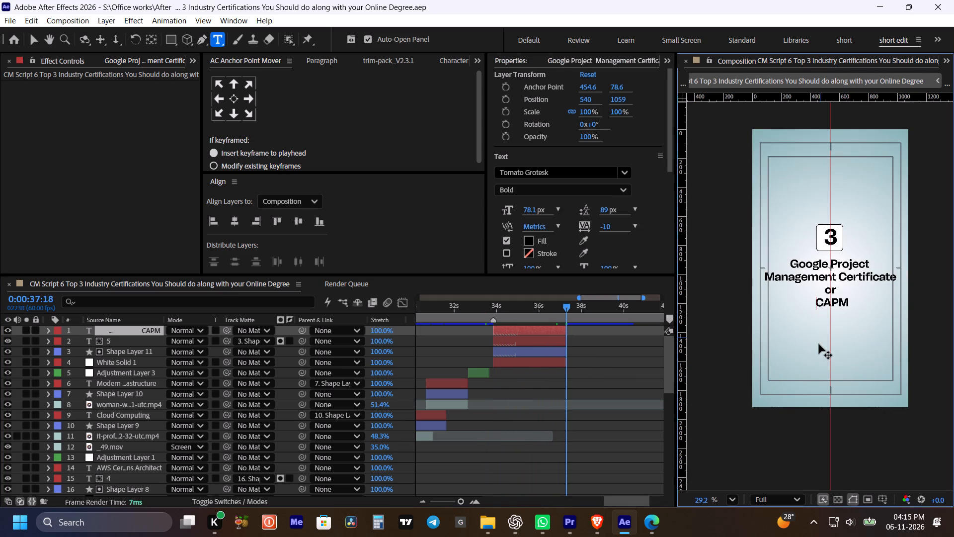
pyautogui.press('BackSpace')
pyautogui.doubleClick(518, 331)
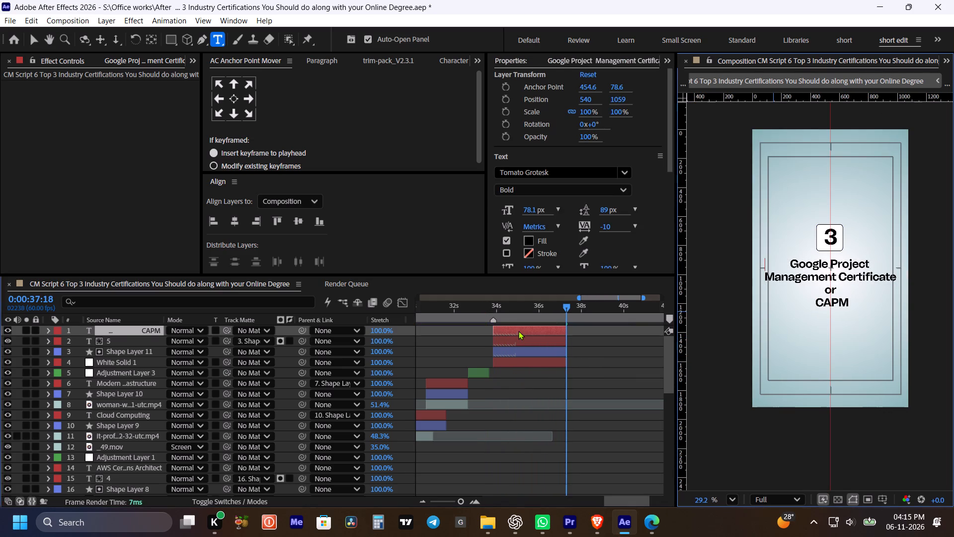
pyautogui.click(815, 305)
pyautogui.press('BackSpace')
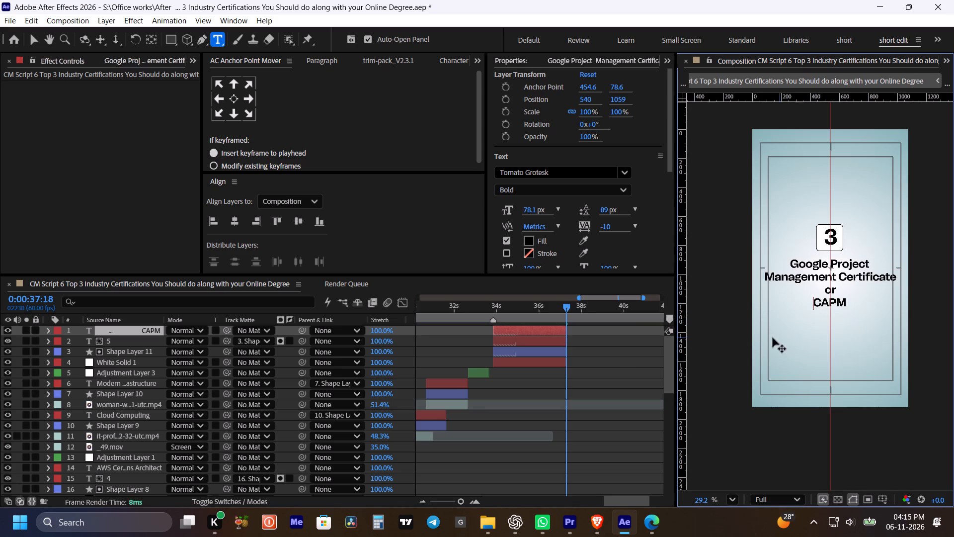
# Deselect the title and save the project with the corrected line spacing.
pyautogui.click(626, 364)
pyautogui.hotkey('ctrl', 's')
# Preview the number 3 title card and its transition back to the speaker, and save the project.
pyautogui.click(489, 306)
pyautogui.press('space')
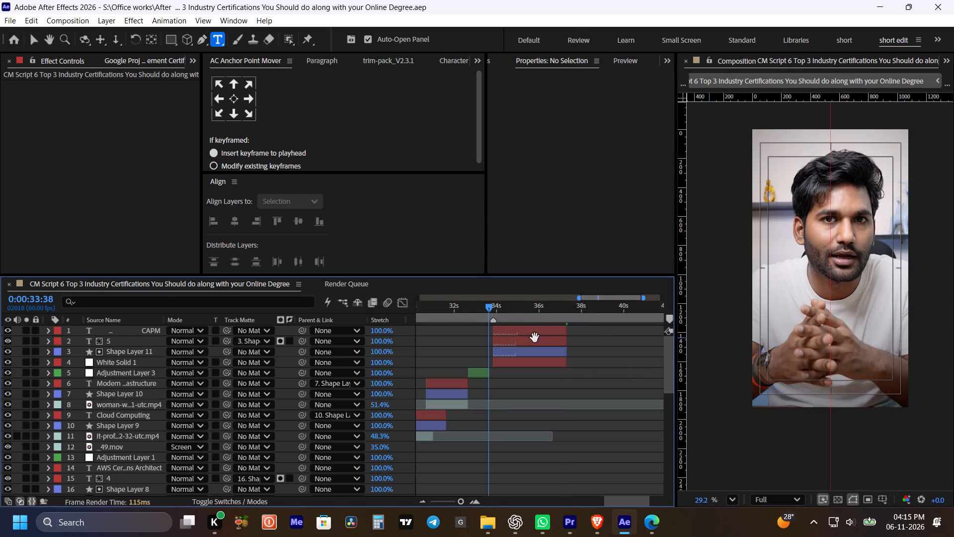
pyautogui.click(645, 365)
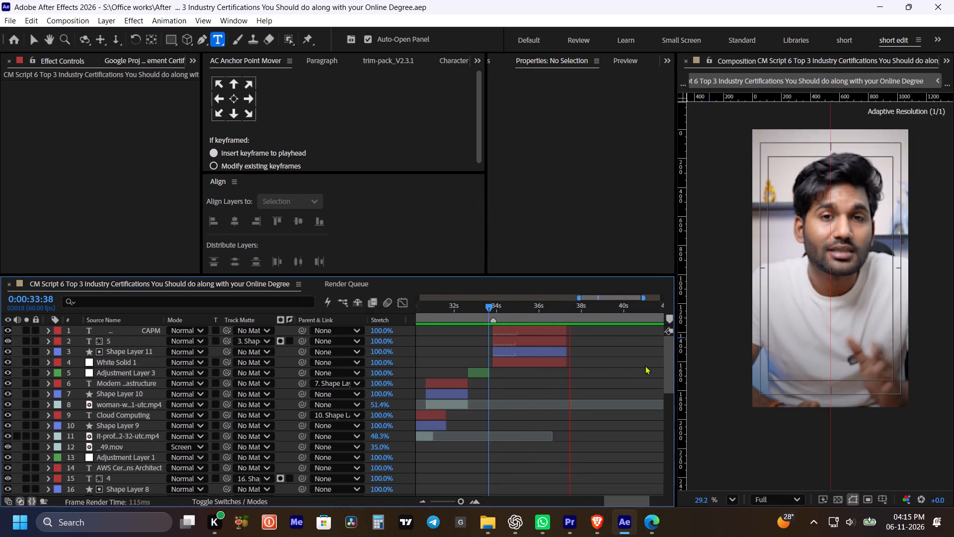
pyautogui.press('space')
pyautogui.press('space')
pyautogui.press('space')
pyautogui.hotkey('ctrl', 's')
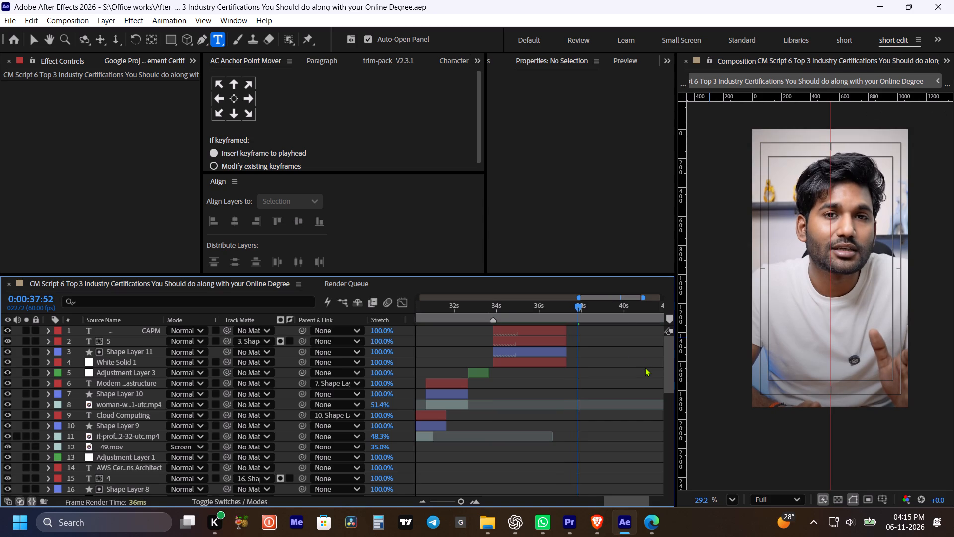
# Play the speaker footage that follows the number 3 title card, from 0:00:37:52.
pyautogui.press('space')
pyautogui.keyDown('alt'); pyautogui.scroll(-1, 604, 358); pyautogui.keyUp('alt')
pyautogui.press('space')
pyautogui.press('space')
pyautogui.press('space')
pyautogui.press('space')
pyautogui.press('space')
pyautogui.press('space')
pyautogui.press('space')
pyautogui.press('space')
pyautogui.moveTo(636, 353); pyautogui.dragTo(551, 388)
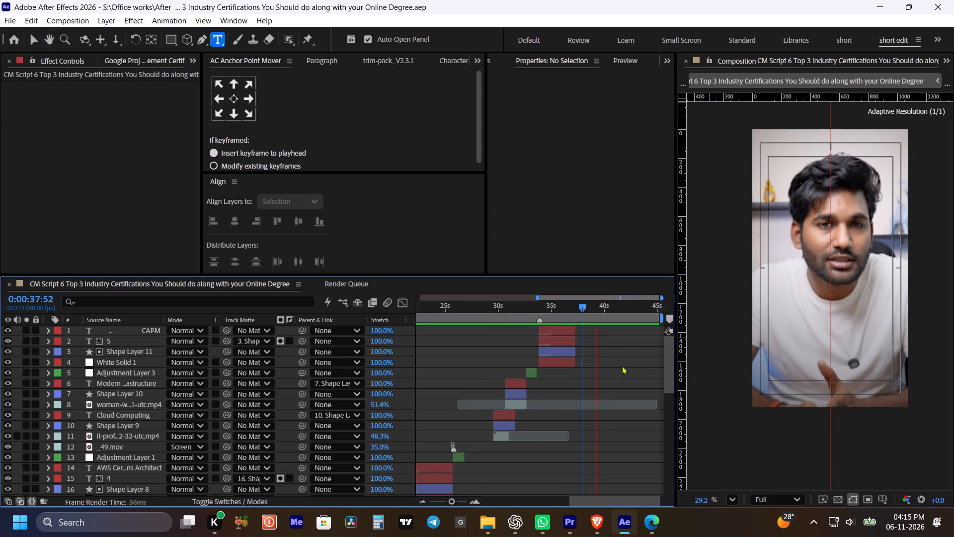
pyautogui.keyDown('alt'); pyautogui.scroll(1, 620, 364); pyautogui.keyUp('alt')
pyautogui.press('space')
pyautogui.moveTo(610, 357); pyautogui.dragTo(579, 362)
pyautogui.press('v')
pyautogui.press('space')
pyautogui.moveTo(590, 357); pyautogui.dragTo(578, 359)
pyautogui.press('space')
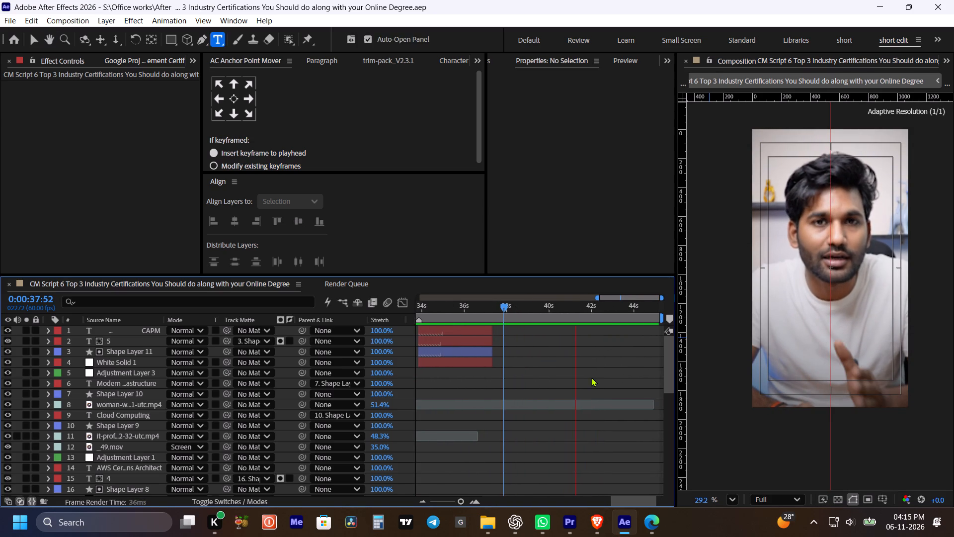
pyautogui.press('space')
pyautogui.press('space')
# Replay from 0:00:36:40 through the end of the number 3 title card into the speaker footage.
pyautogui.click(478, 307)
pyautogui.press('space')
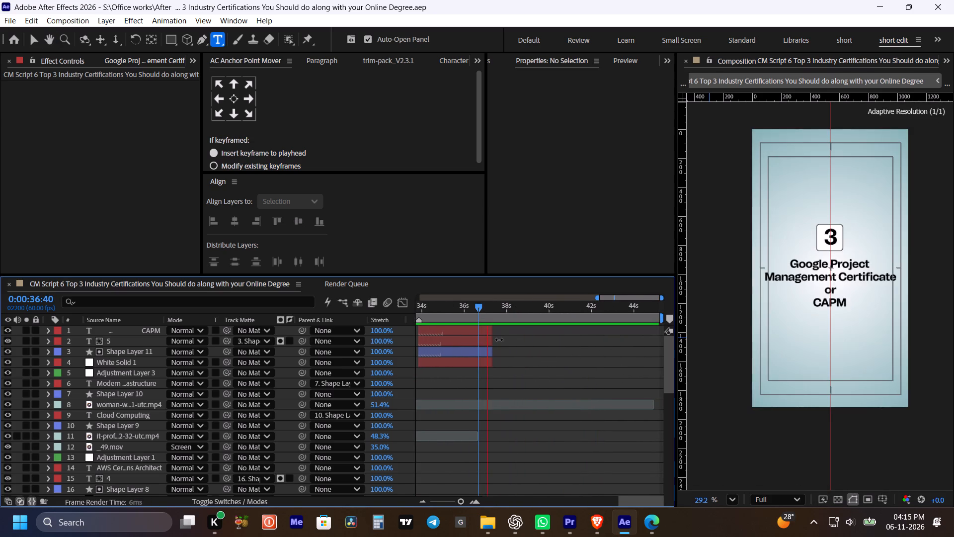
pyautogui.press('space')
pyautogui.press('space')
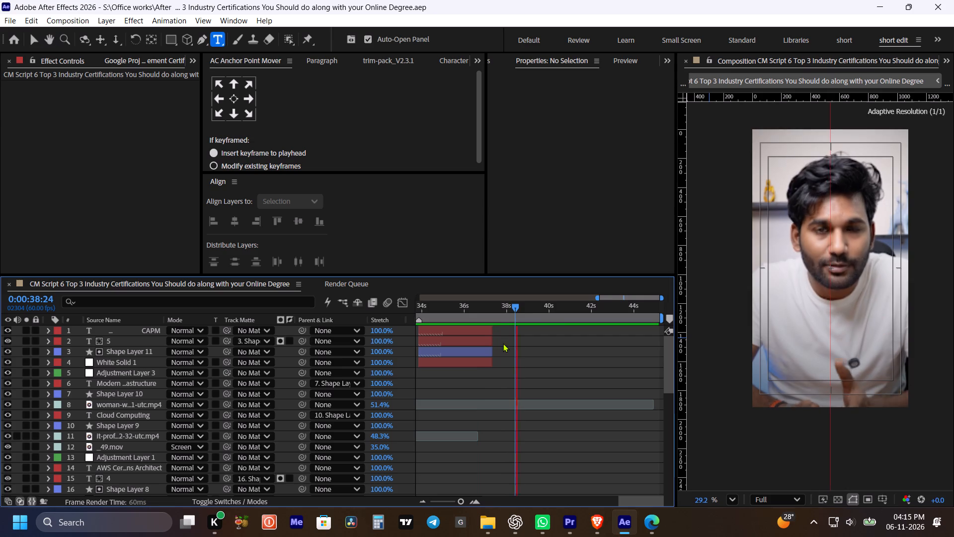
pyautogui.press('space')
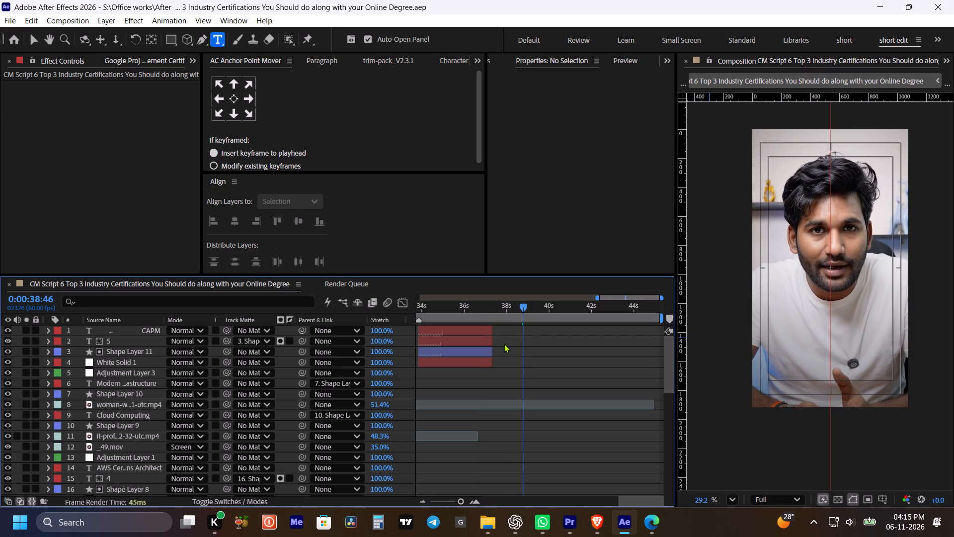
# Review the remaining speaker footage from 0:00:38:46 towards the end of the short.
pyautogui.press('space')
pyautogui.keyDown('alt'); pyautogui.scroll(-2, 504, 344); pyautogui.keyUp('alt')
pyautogui.press('space')
pyautogui.moveTo(625, 363); pyautogui.dragTo(610, 364)
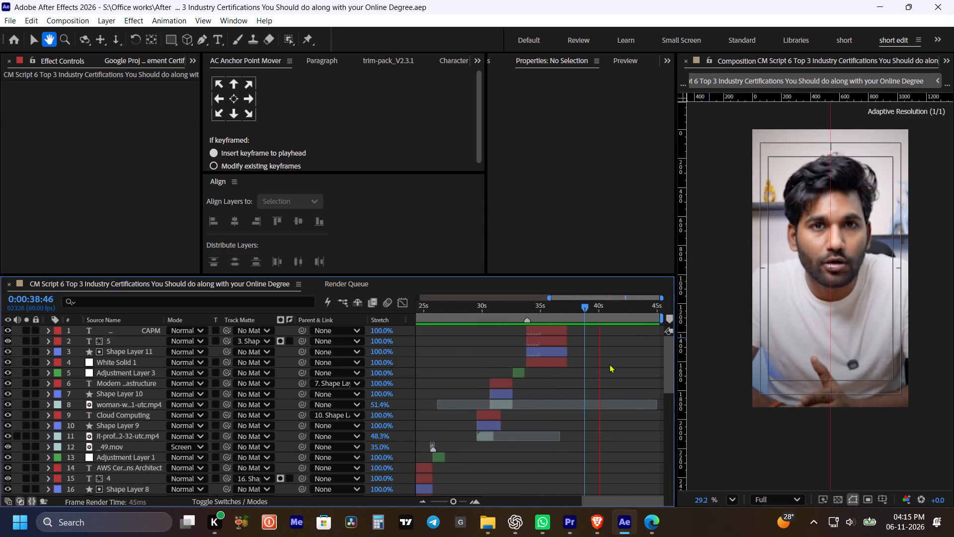
pyautogui.press('space')
pyautogui.moveTo(627, 370); pyautogui.dragTo(612, 369)
pyautogui.press('space')
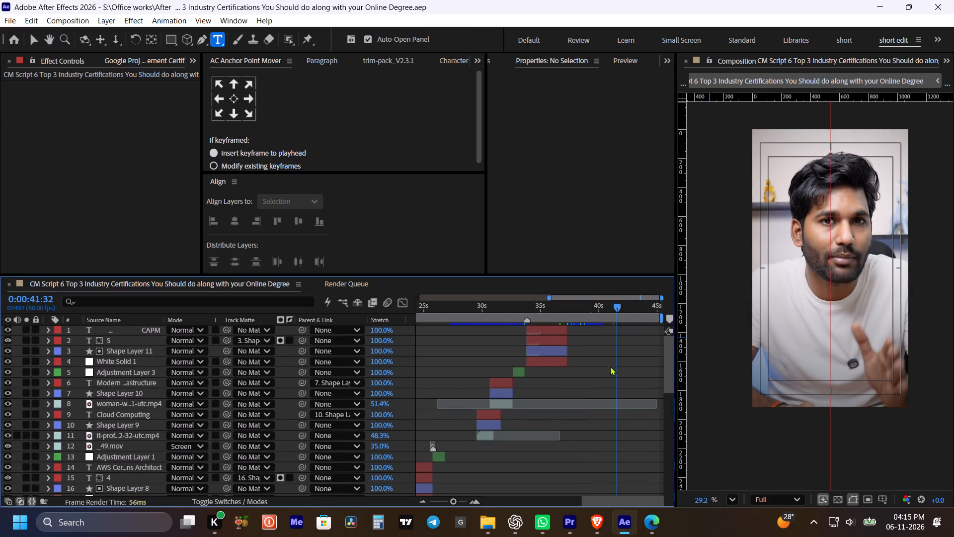
pyautogui.press('space')
pyautogui.press('space')
pyautogui.moveTo(623, 362); pyautogui.dragTo(612, 360)
pyautogui.press('space')
pyautogui.scroll(2, 627, 365)
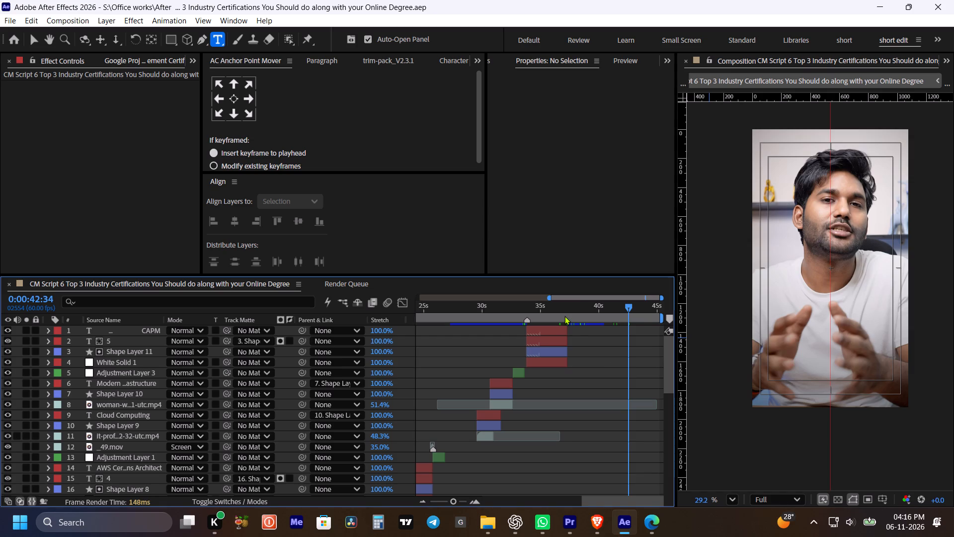
# Replay the speaker footage from the end of the number 3 title card.
pyautogui.click(564, 316)
pyautogui.press('space')
pyautogui.keyDown('alt'); pyautogui.scroll(2, 568, 323); pyautogui.keyUp('alt')
pyautogui.press('space')
pyautogui.keyDown('alt'); pyautogui.scroll(-3, 568, 333); pyautogui.keyUp('alt')
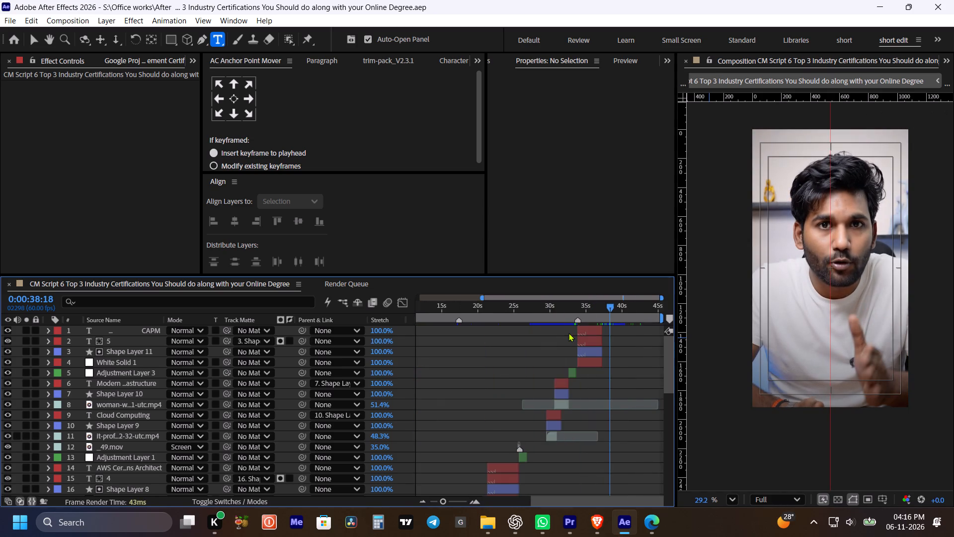
# Copy the Network Security text layer together with its background box, Shape Layer 5, from around 0:00:18:49.
pyautogui.scroll(-2, 555, 378)
pyautogui.moveTo(499, 310); pyautogui.dragTo(499, 309)
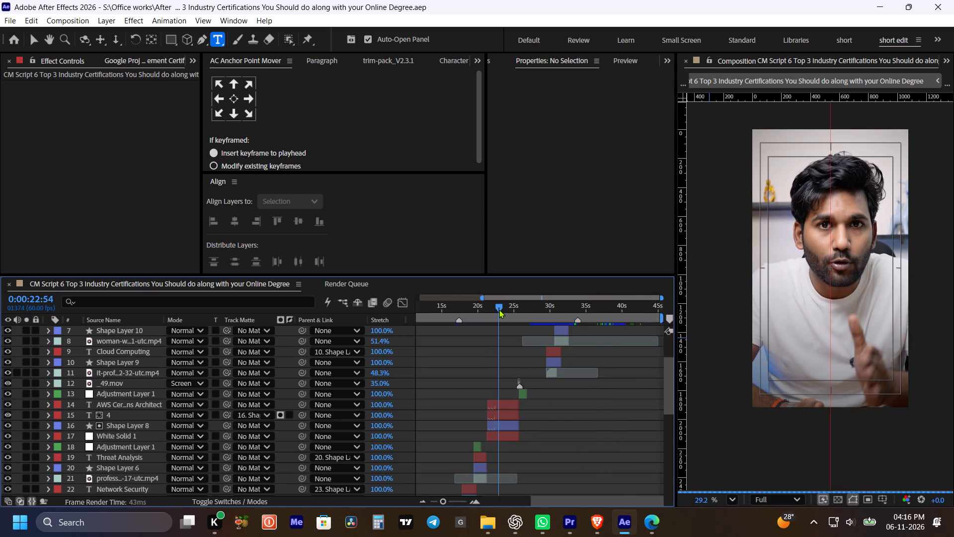
pyautogui.moveTo(499, 309); pyautogui.dragTo(479, 317)
pyautogui.scroll(-3, 477, 327)
pyautogui.keyDown('alt'); pyautogui.scroll(2, 452, 401); pyautogui.keyUp('alt')
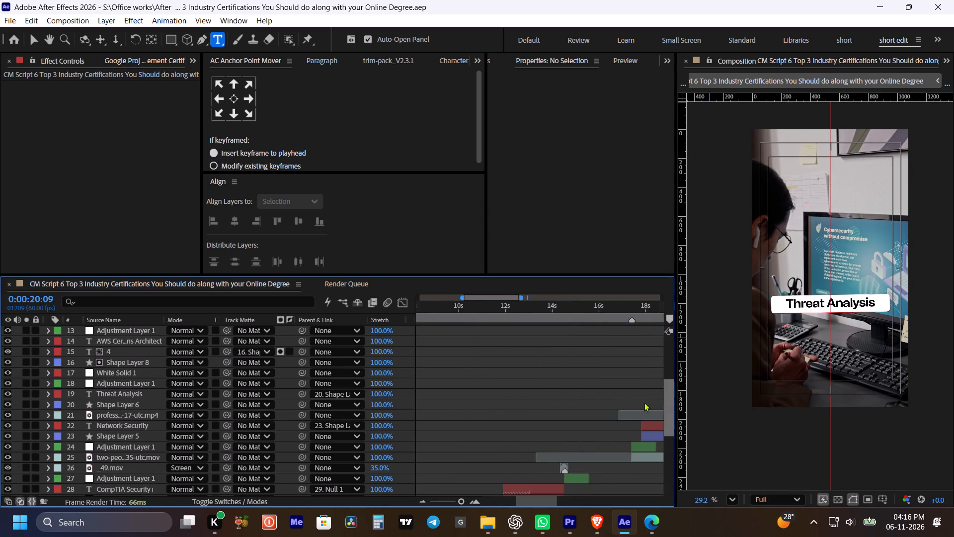
pyautogui.press('space')
pyautogui.press('space')
pyautogui.press('space')
pyautogui.press('space')
pyautogui.press('space')
pyautogui.press('space')
pyautogui.press('space')
pyautogui.press('space')
pyautogui.press('space')
pyautogui.press('space')
pyautogui.press('space')
pyautogui.press('space')
pyautogui.press('space')
pyautogui.press('space')
pyautogui.press('space')
pyautogui.press('space')
pyautogui.press('space')
pyautogui.press('space')
pyautogui.press('space')
pyautogui.press('space')
pyautogui.moveTo(591, 378); pyautogui.dragTo(477, 334)
pyautogui.moveTo(523, 348); pyautogui.dragTo(459, 363)
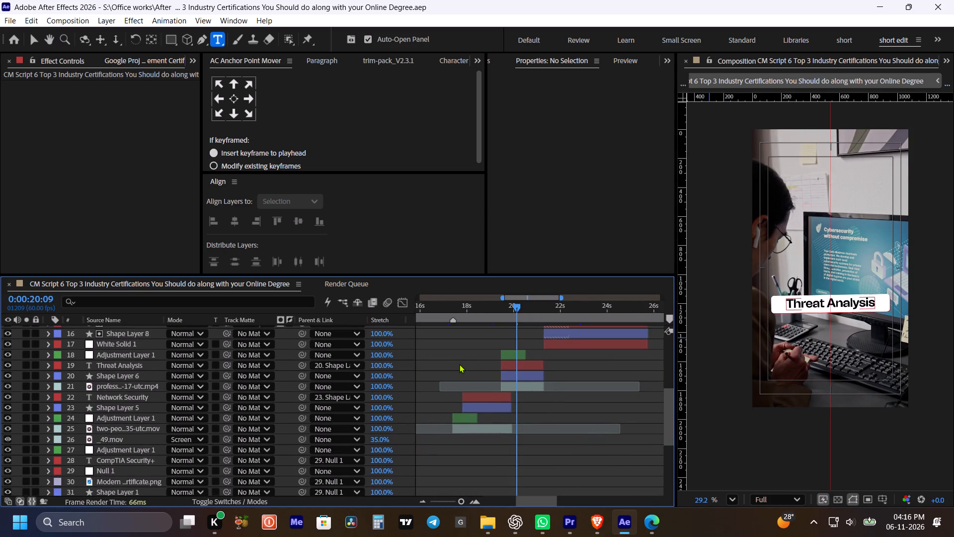
pyautogui.hotkey('ctrl', 's')
pyautogui.click(485, 309)
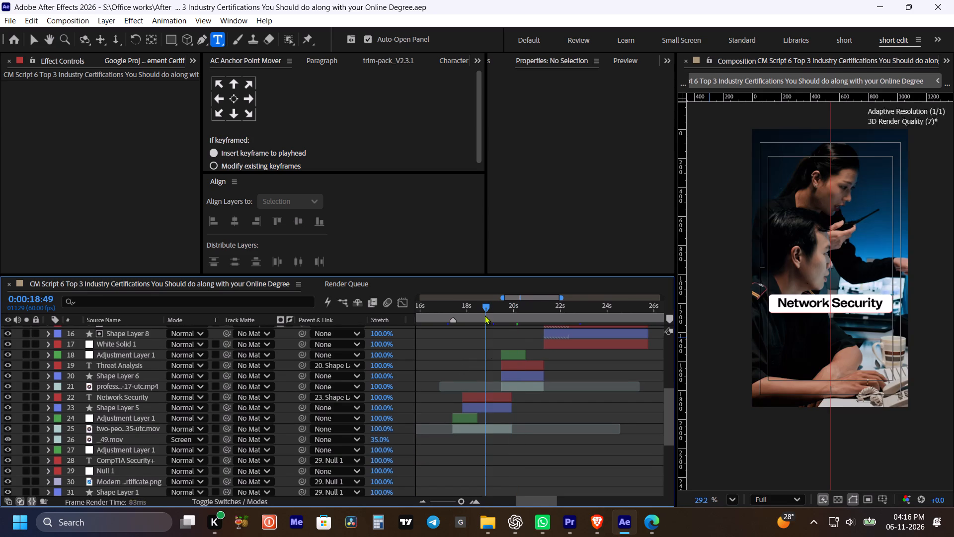
pyautogui.click(492, 396)
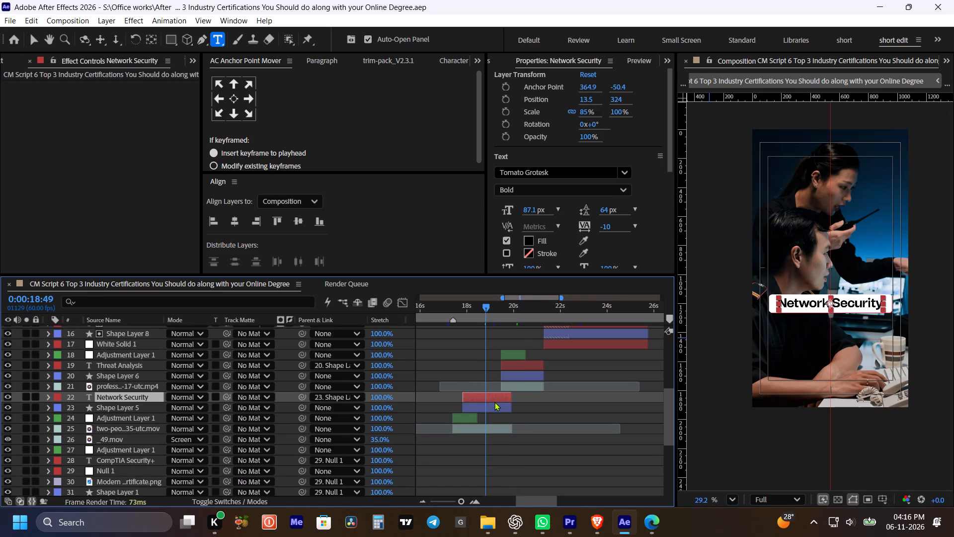
pyautogui.keyDown('shift'); pyautogui.click(494, 402); pyautogui.keyUp('shift')
pyautogui.keyDown('shift'); pyautogui.click(493, 408); pyautogui.keyUp('shift')
pyautogui.hotkey('ctrl', 'c')
pyautogui.hotkey('ctrl', 'c')
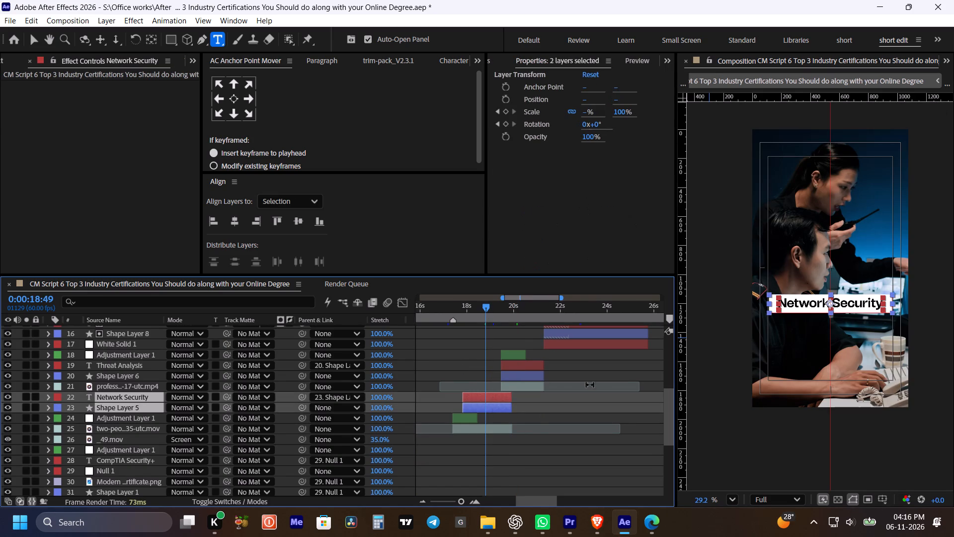
# Save the project.
pyautogui.click(571, 367)
pyautogui.keyDown('alt'); pyautogui.scroll(-3, 569, 370); pyautogui.keyUp('alt')
pyautogui.press('space')
pyautogui.scroll(12, 602, 369)
pyautogui.press('space')
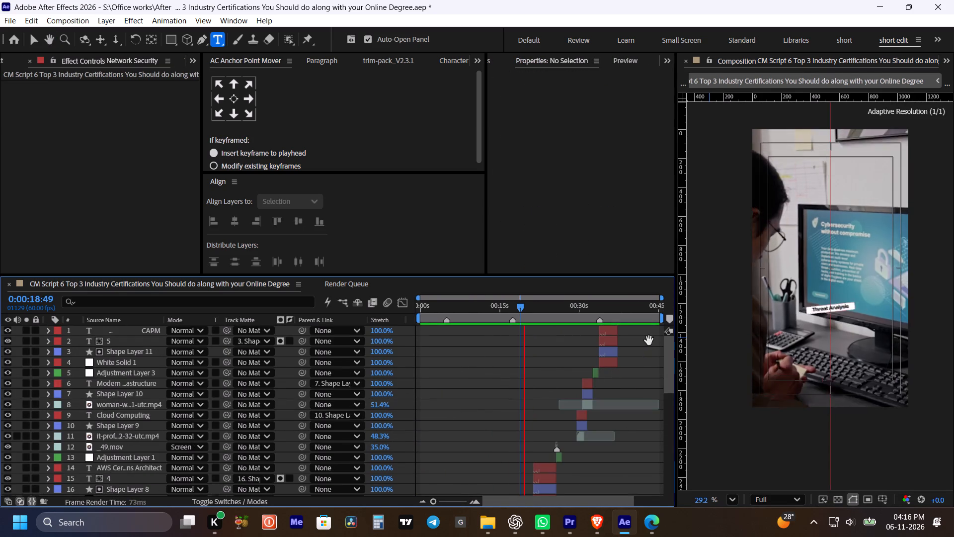
pyautogui.moveTo(647, 341); pyautogui.dragTo(585, 368)
pyautogui.keyDown('alt'); pyautogui.scroll(2, 617, 360); pyautogui.keyUp('alt')
pyautogui.press('space')
pyautogui.moveTo(629, 352); pyautogui.dragTo(569, 374)
pyautogui.press('space')
pyautogui.hotkey('ctrl', 's')
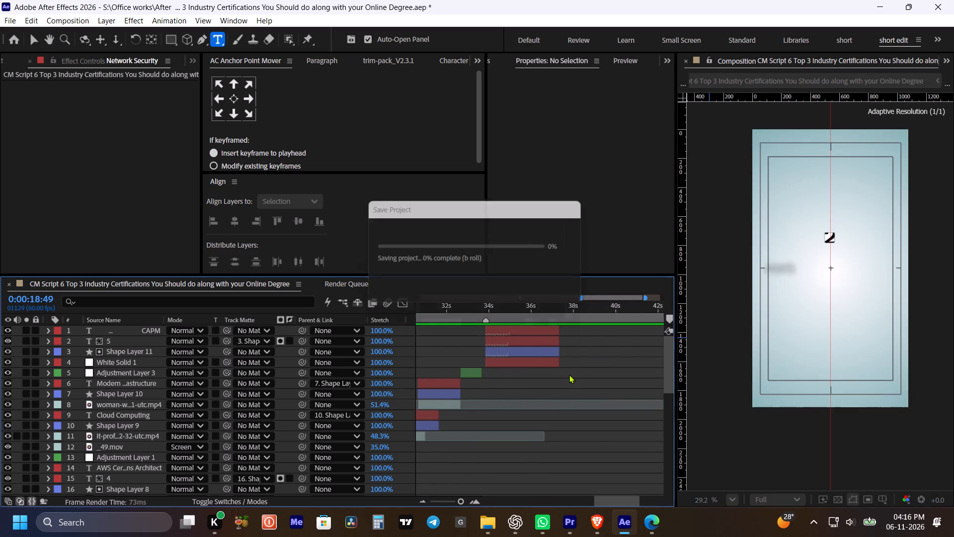
# Play the speaker footage after the number 3 title card to find where the next keyword label should start.
pyautogui.press('space')
pyautogui.click(556, 309)
pyautogui.press('space')
pyautogui.keyDown('alt'); pyautogui.scroll(-7, 592, 357); pyautogui.keyUp('alt')
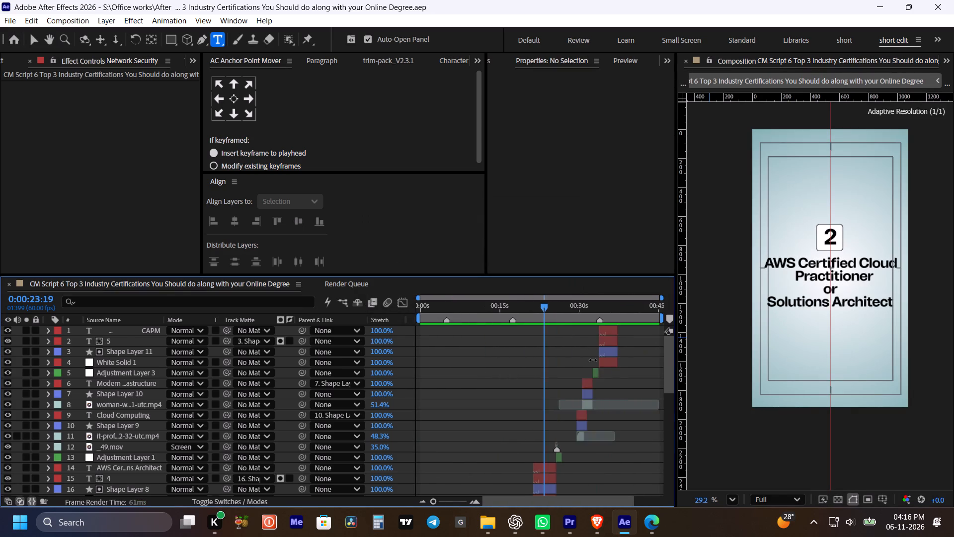
pyautogui.keyDown('alt'); pyautogui.scroll(-2, 593, 360); pyautogui.keyUp('alt')
pyautogui.press('space')
pyautogui.click(596, 308)
pyautogui.scroll(12, 615, 336)
pyautogui.press('space')
pyautogui.moveTo(620, 342); pyautogui.dragTo(596, 358)
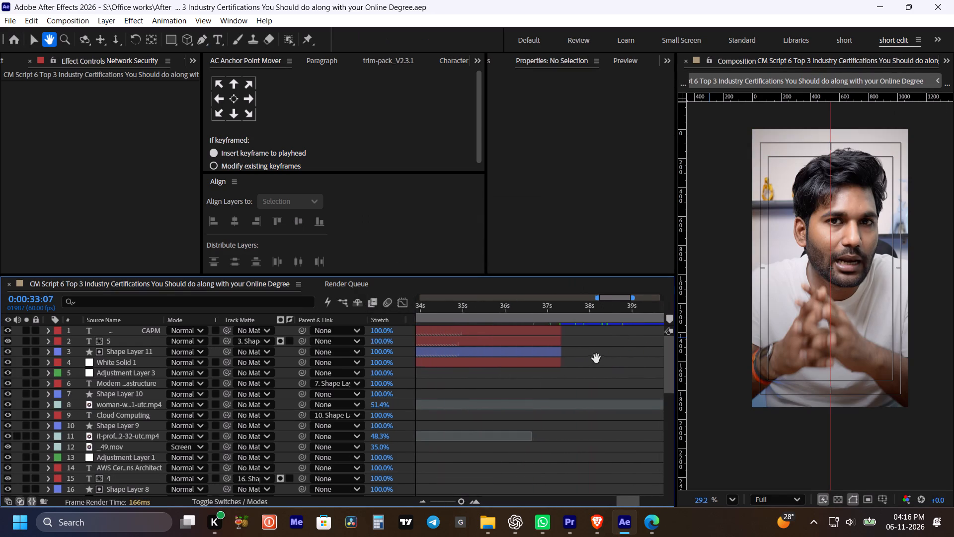
pyautogui.moveTo(596, 358); pyautogui.dragTo(594, 360)
pyautogui.click(550, 308)
pyautogui.press('space')
pyautogui.write('v')
pyautogui.press('space')
pyautogui.moveTo(616, 343); pyautogui.dragTo(577, 354)
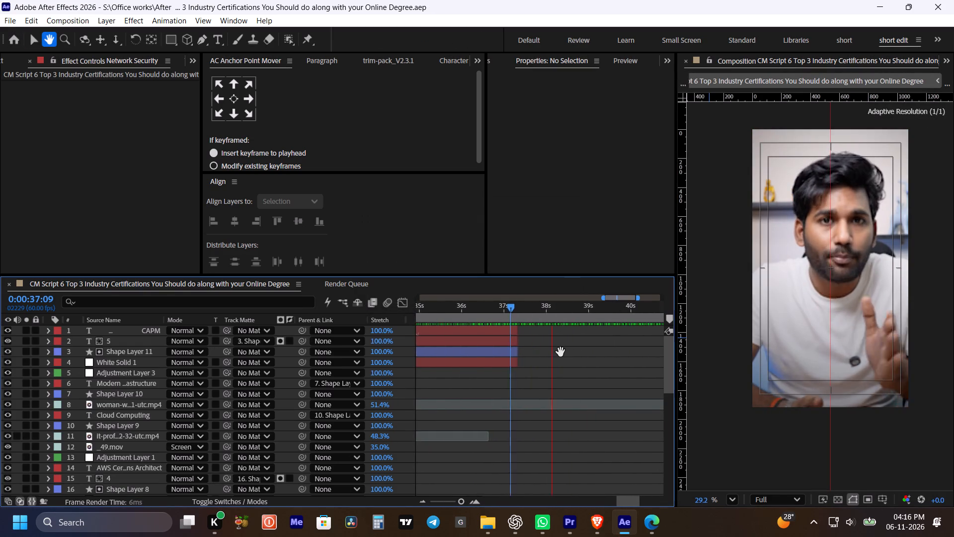
pyautogui.keyDown('alt'); pyautogui.scroll(-1, 560, 352); pyautogui.keyUp('alt')
pyautogui.press('space')
pyautogui.moveTo(558, 313); pyautogui.dragTo(553, 313)
pyautogui.press('space')
pyautogui.press('space')
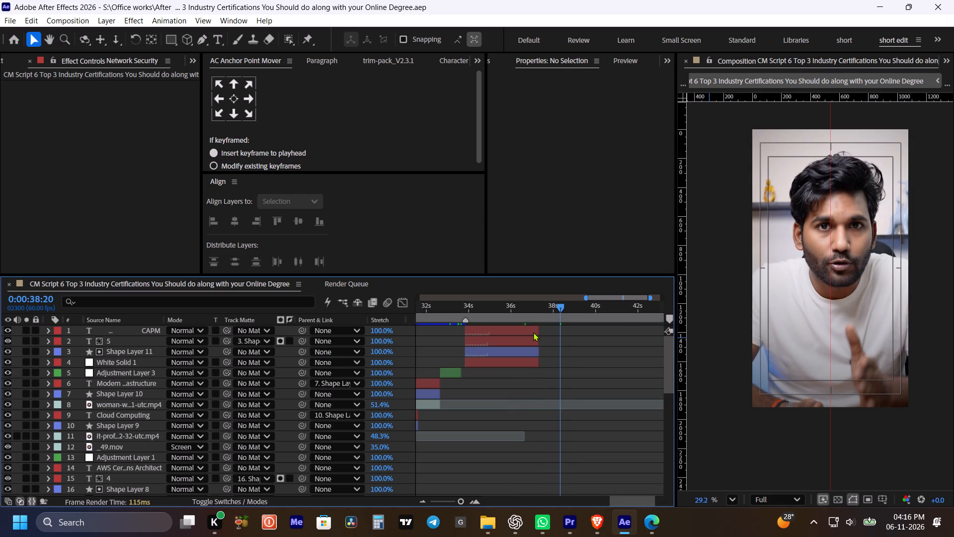
# Paste the copied label and box above the number 3 title layers, starting both at 0:00:38:20.
pyautogui.click(533, 331)
pyautogui.hotkey('ctrl', 'v')
pyautogui.write('p[')
pyautogui.press('m')
pyautogui.press('space')
pyautogui.press('space')
pyautogui.press('space')
pyautogui.press('space')
# Move the pasted label and its box earlier so both start just after 0:00:38:00.
pyautogui.moveTo(580, 371); pyautogui.dragTo(510, 393)
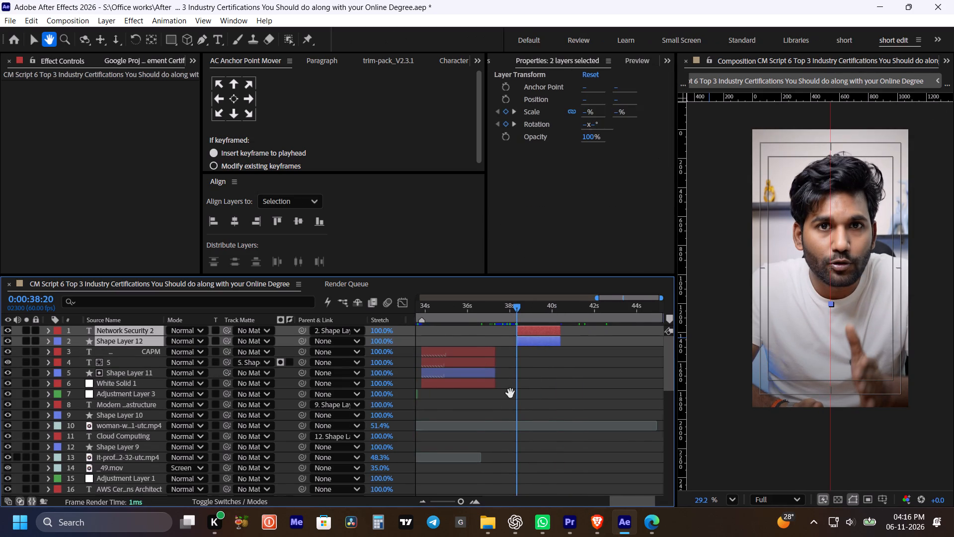
pyautogui.moveTo(510, 393); pyautogui.dragTo(493, 399)
pyautogui.click(501, 312)
pyautogui.press('space')
pyautogui.press('space')
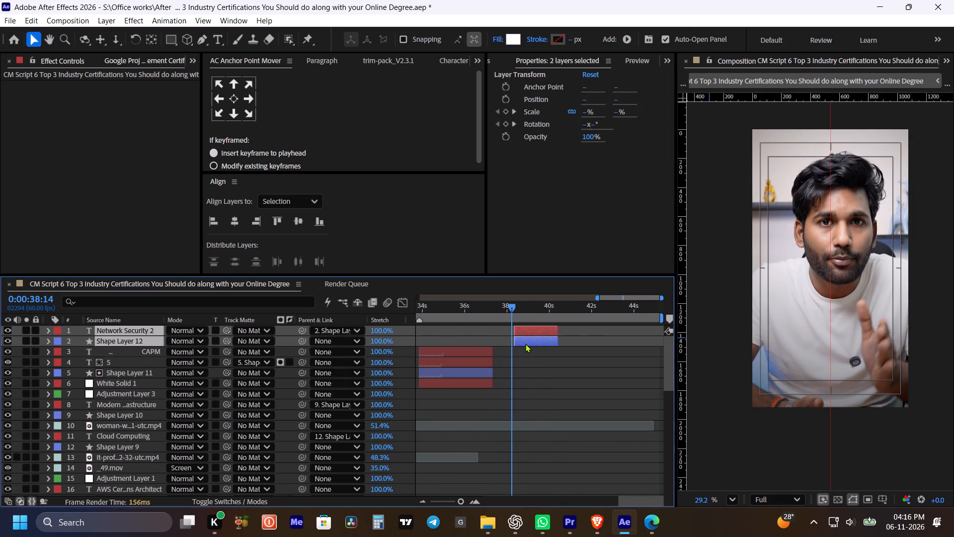
pyautogui.press('[')
pyautogui.click(525, 344)
# Play back from 0:00:37:42 to check the pasted label's timing over the speaker footage.
pyautogui.click(501, 307)
pyautogui.press('space')
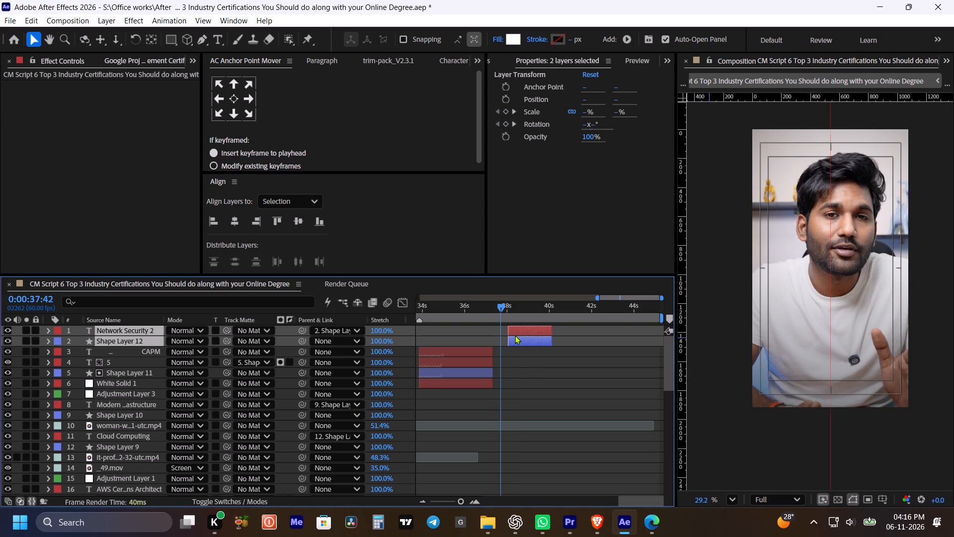
pyautogui.click(528, 367)
pyautogui.press('space')
pyautogui.click(544, 370)
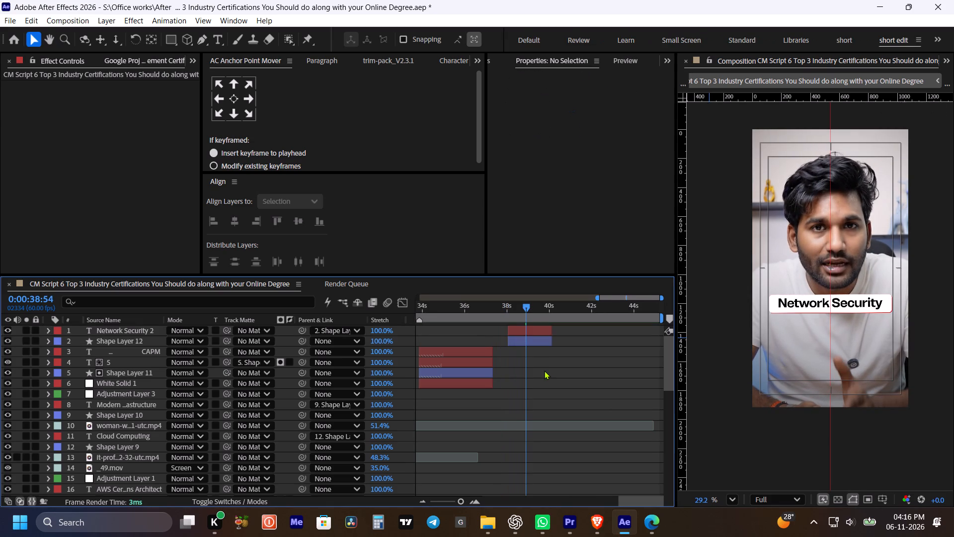
pyautogui.click(544, 370)
pyautogui.click(545, 369)
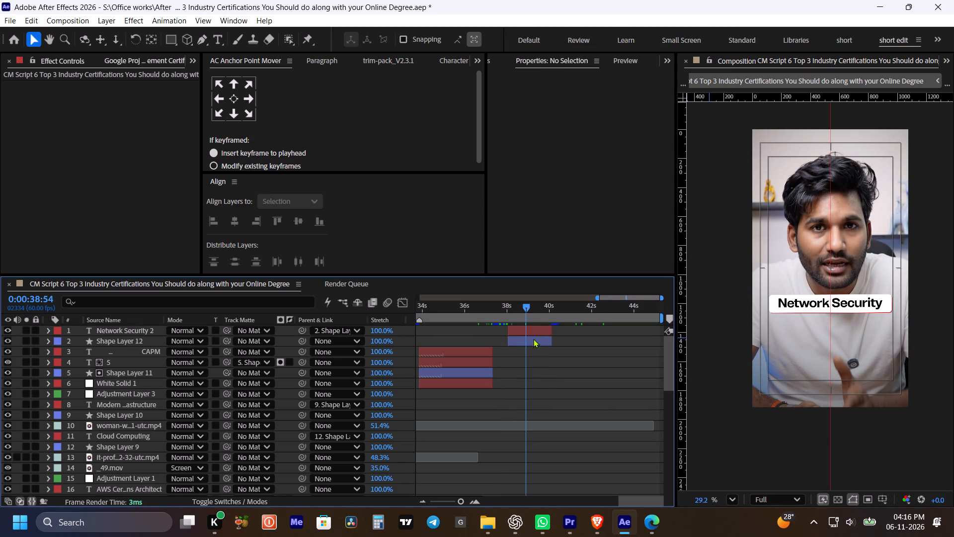
# Switch to the CM-External script in the browser and copy the phrase "project planning" below the No. 3 heading.
pyautogui.click(529, 330)
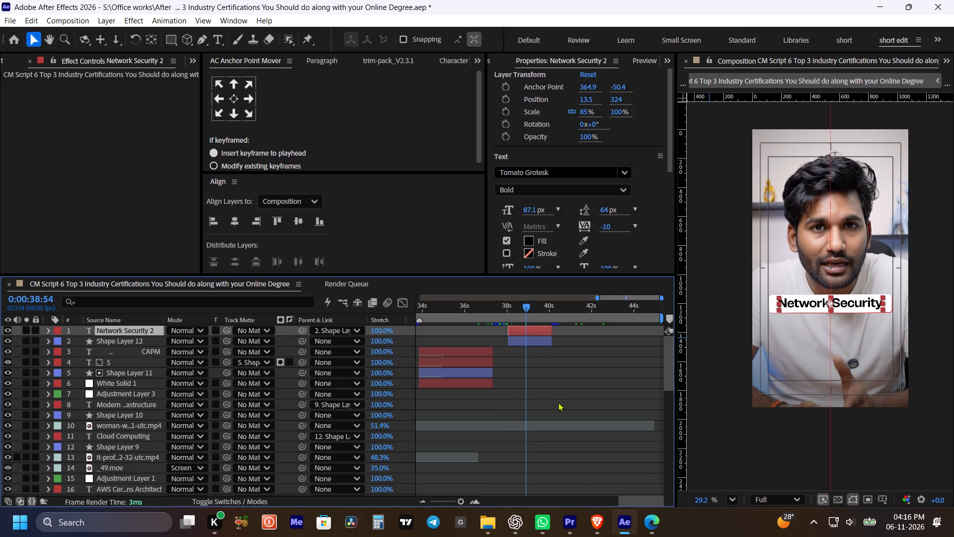
pyautogui.click(594, 523)
pyautogui.click(526, 372)
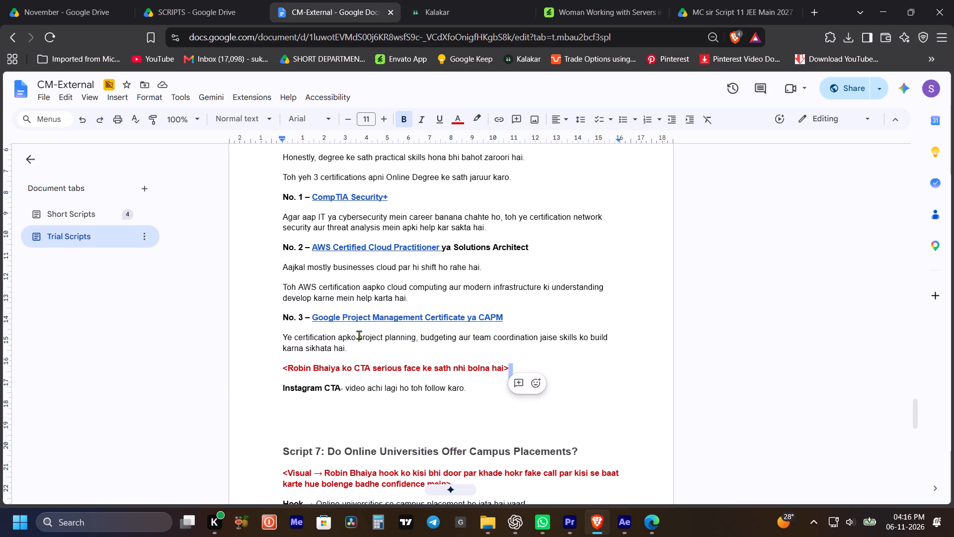
pyautogui.moveTo(357, 335); pyautogui.dragTo(416, 343)
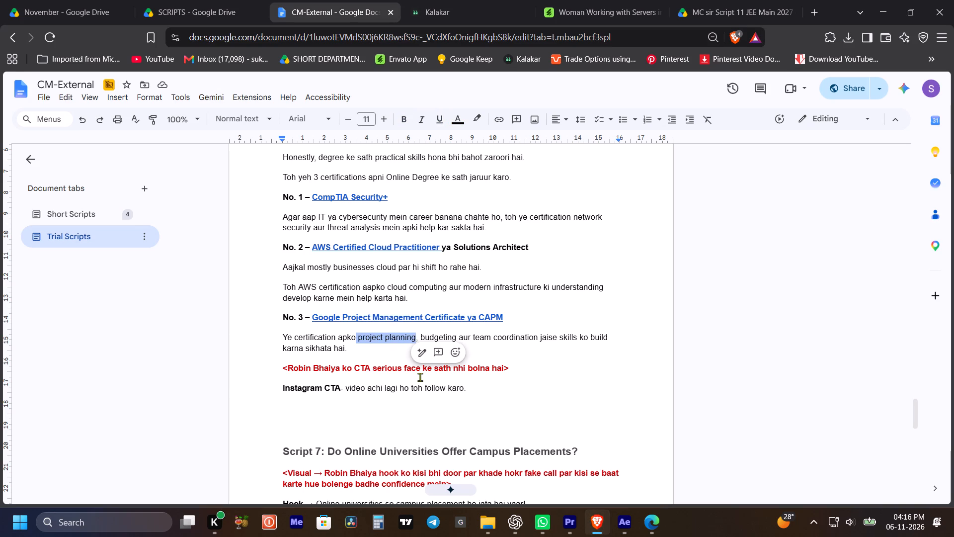
pyautogui.hotkey('ctrl', 'c')
pyautogui.hotkey('ctrl', 'c')
pyautogui.hotkey('ctrl', 'c')
# Back in After Effects, replace the pasted label's text with the copied phrase and capitalise its first letter as "Project planning".
pyautogui.click(627, 531)
pyautogui.click(559, 379)
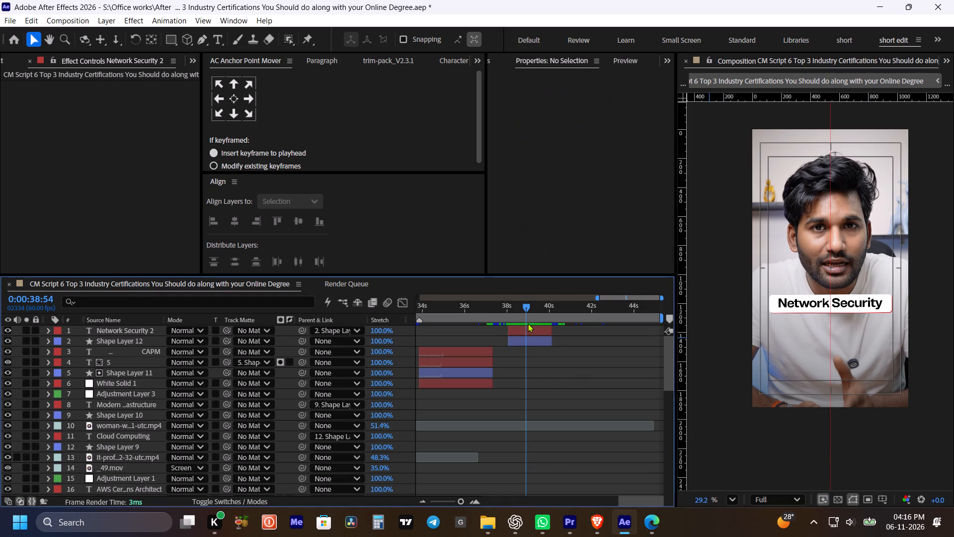
pyautogui.doubleClick(528, 328)
pyautogui.hotkey('ctrl', 'v')
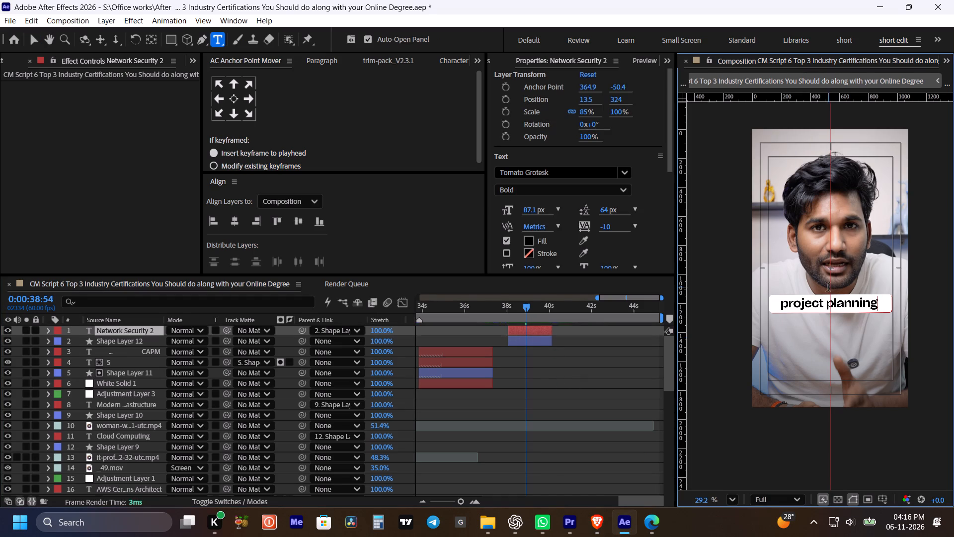
pyautogui.moveTo(787, 304); pyautogui.dragTo(782, 306)
pyautogui.press('BackSpace')
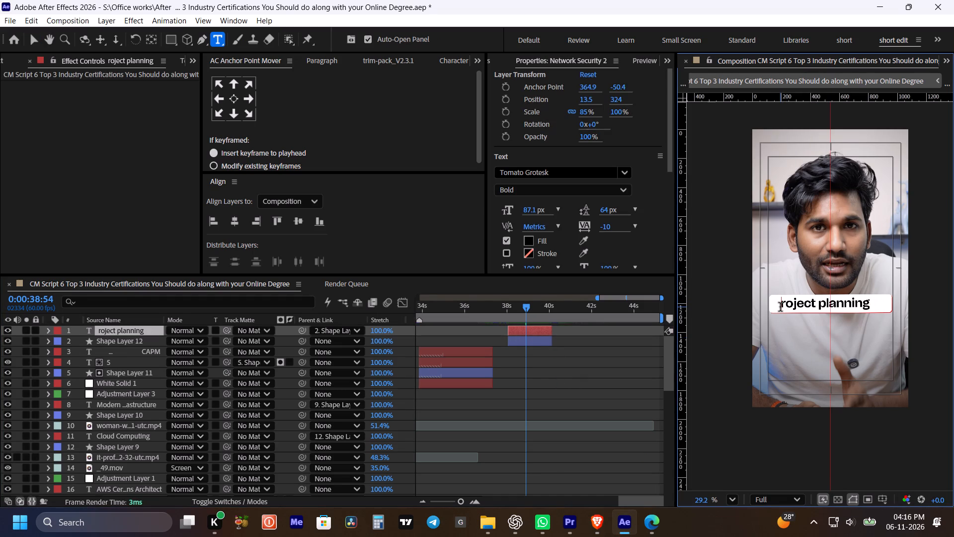
pyautogui.hotkey('shift', 'p')
pyautogui.press('Right')
pyautogui.press('Right')
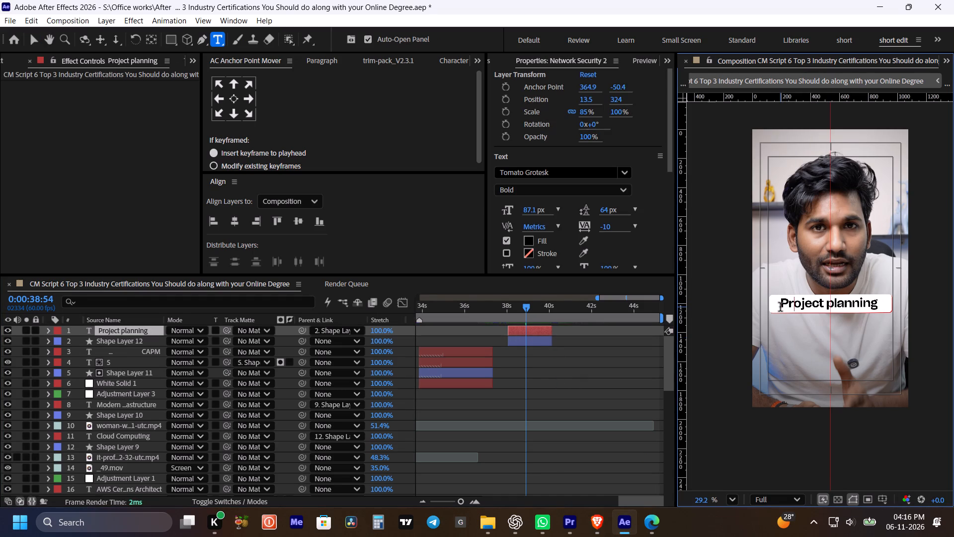
pyautogui.press('Right')
pyautogui.press('Right')
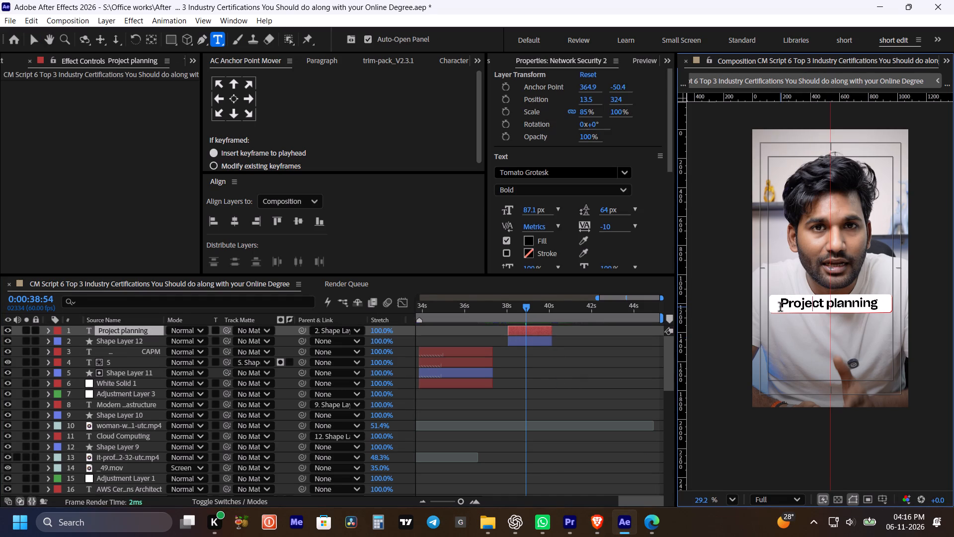
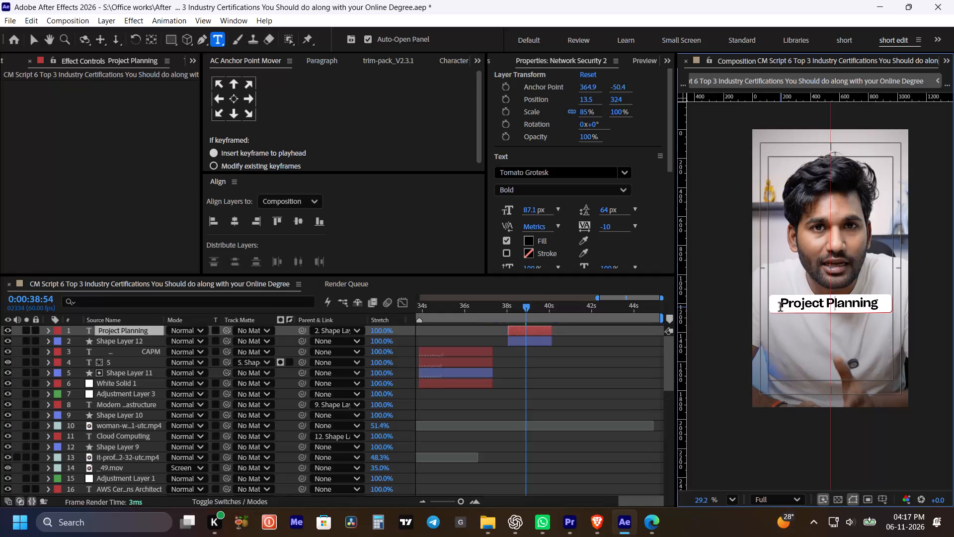
# Save the project and recheck the No. 3 paragraph of the CM-External script in the browser.
pyautogui.hotkey('ctrl', 's')
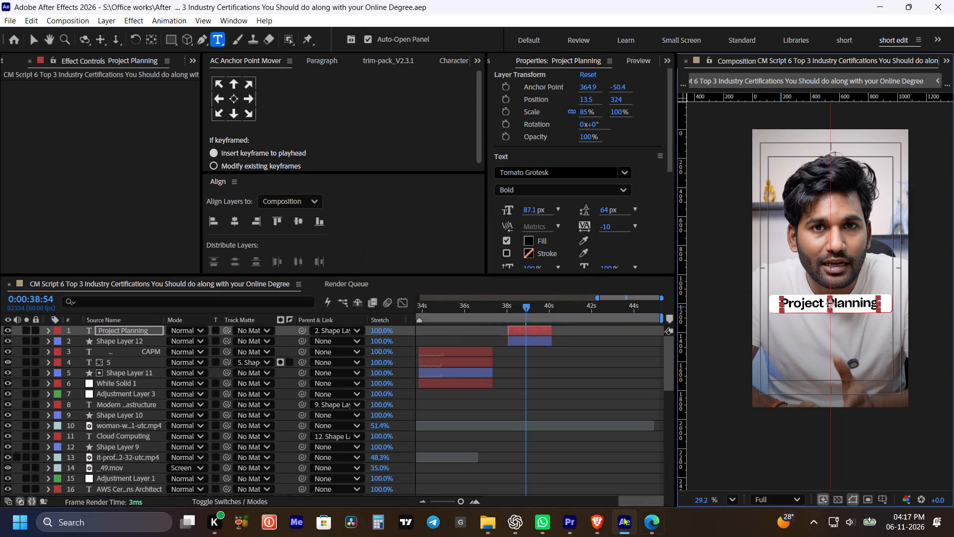
pyautogui.click(591, 524)
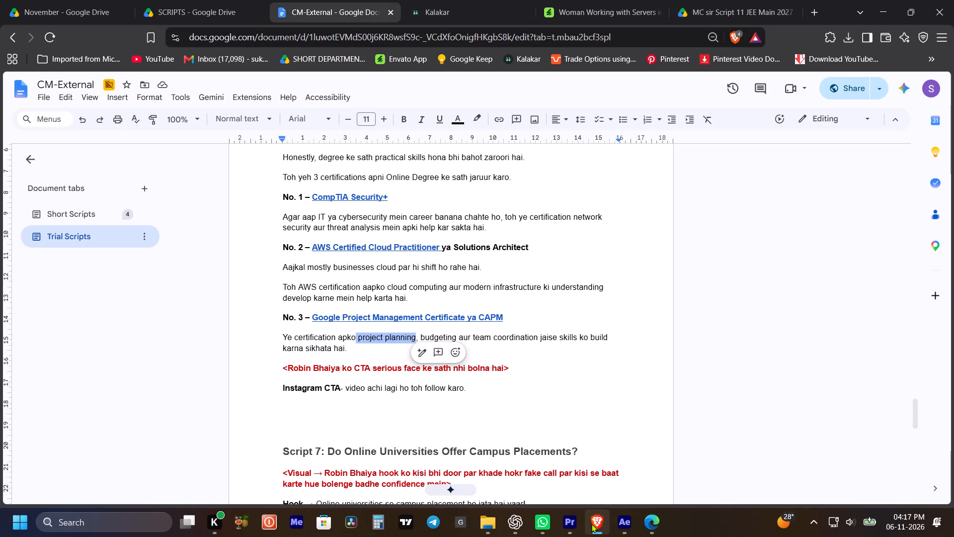
pyautogui.click(591, 524)
# Play back repeatedly from about 0:00:37:40 to check the Project Planning label's timing against the speech.
pyautogui.click(499, 312)
pyautogui.press('space')
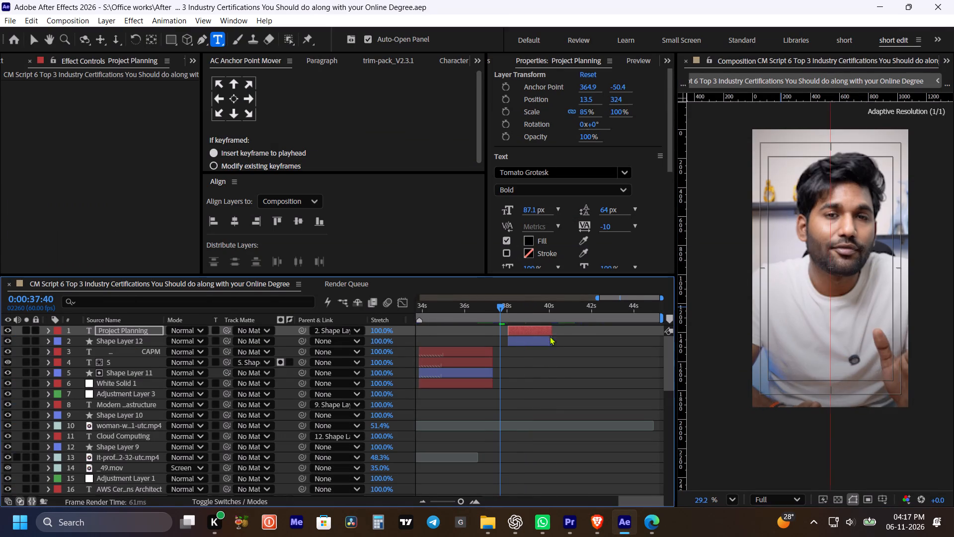
pyautogui.press('space')
pyautogui.click(566, 364)
pyautogui.press('space')
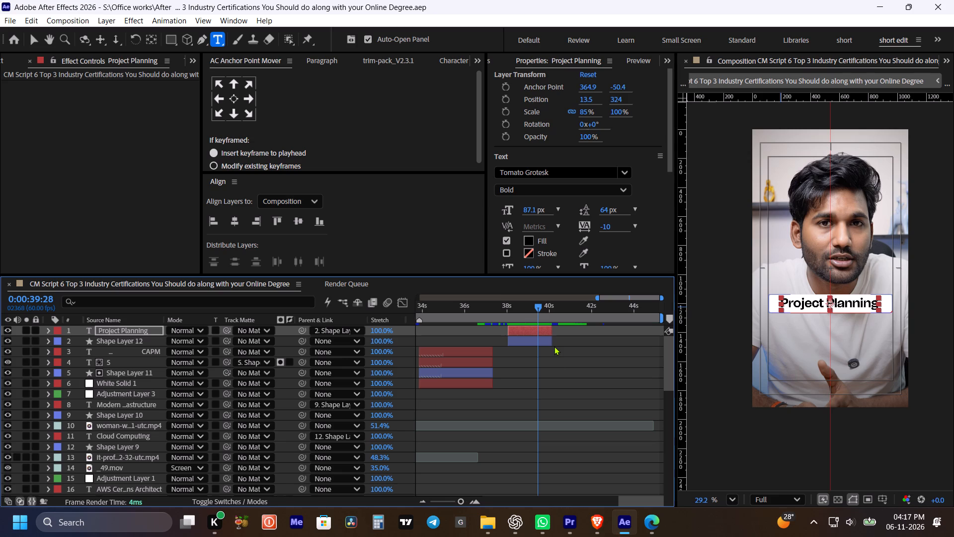
pyautogui.click(573, 382)
pyautogui.click(499, 308)
pyautogui.press('space')
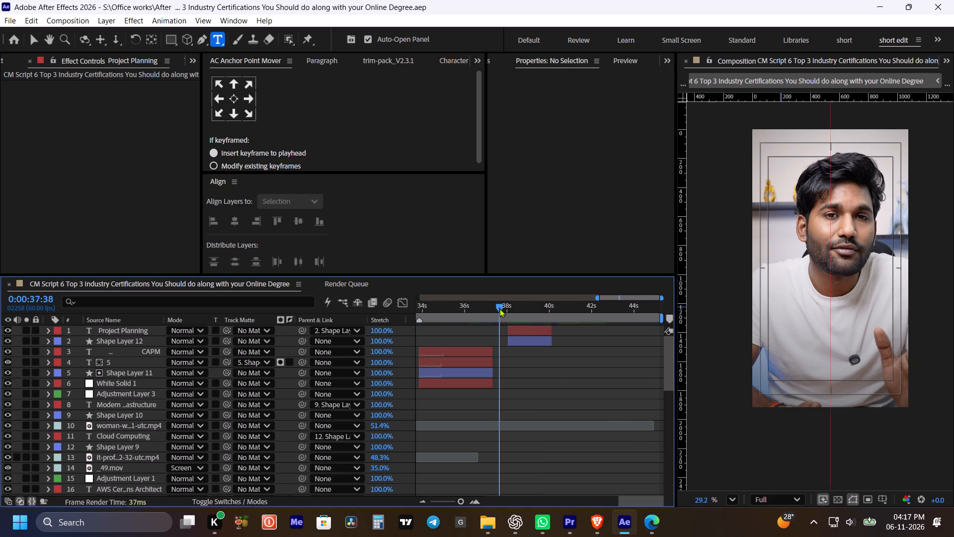
pyautogui.press('space')
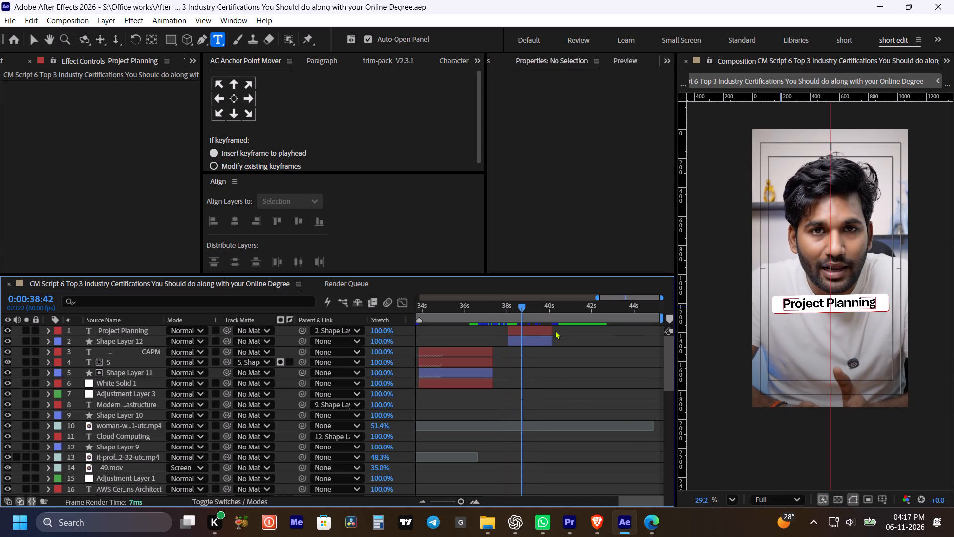
pyautogui.press('space')
pyautogui.press('space')
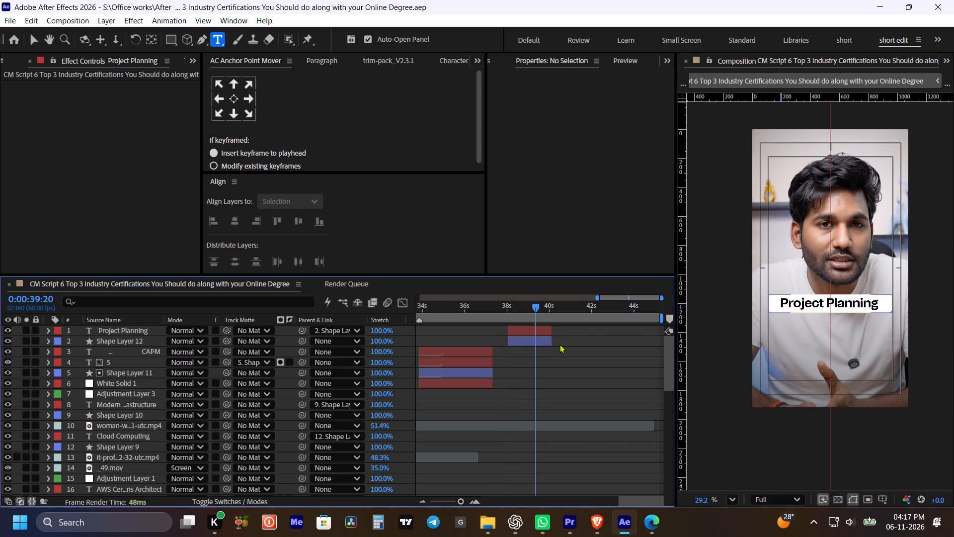
pyautogui.press('space')
pyautogui.press('space')
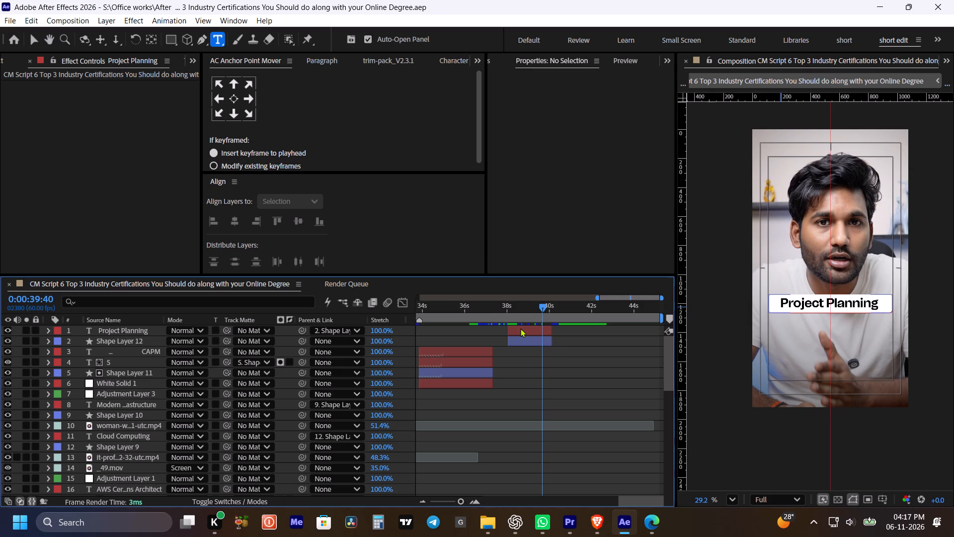
pyautogui.moveTo(490, 312); pyautogui.dragTo(486, 313)
pyautogui.press('space')
pyautogui.press('space')
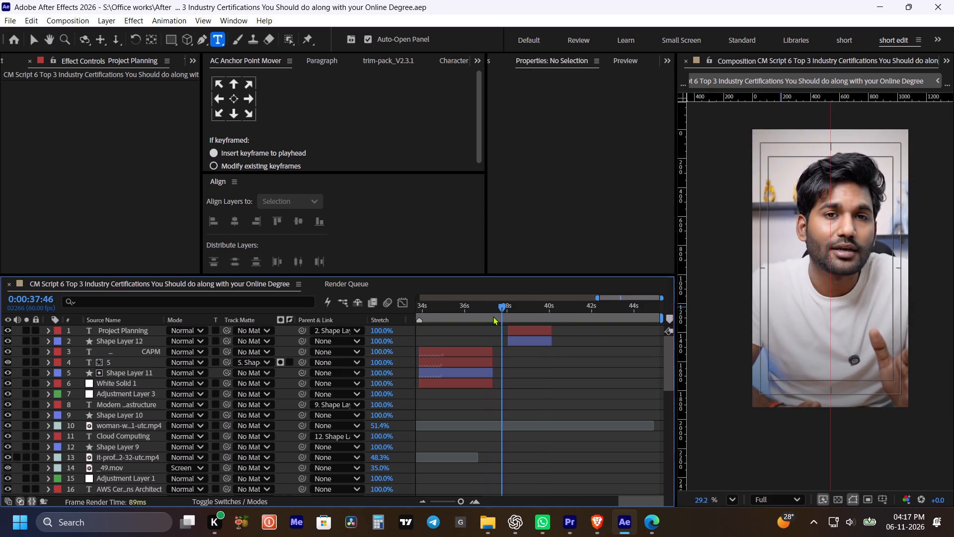
pyautogui.press('space')
pyautogui.press('space')
pyautogui.hotkey('ctrl', 's')
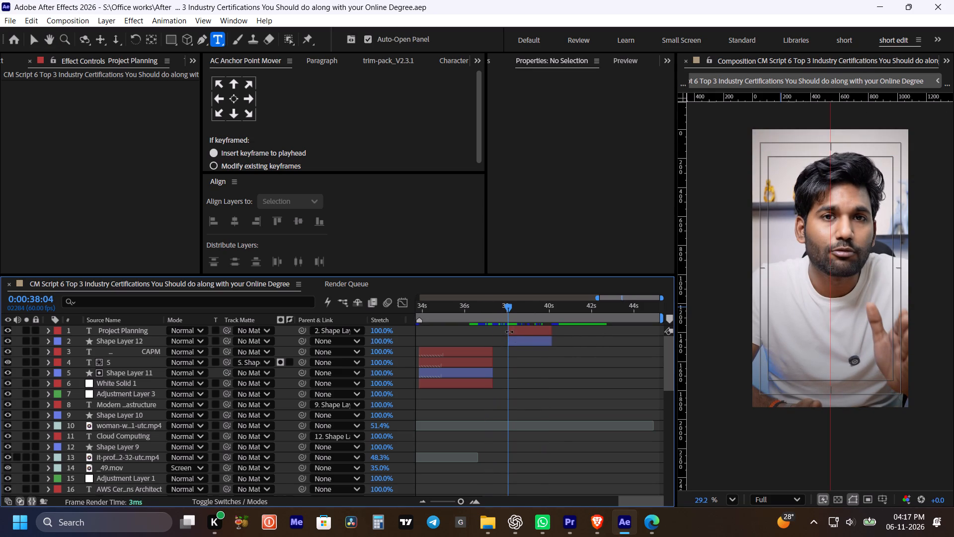
# Move the Project Planning label and its box so both start at 0:00:38:24, and save the project.
pyautogui.press('space')
pyautogui.press('space')
pyautogui.click(550, 368)
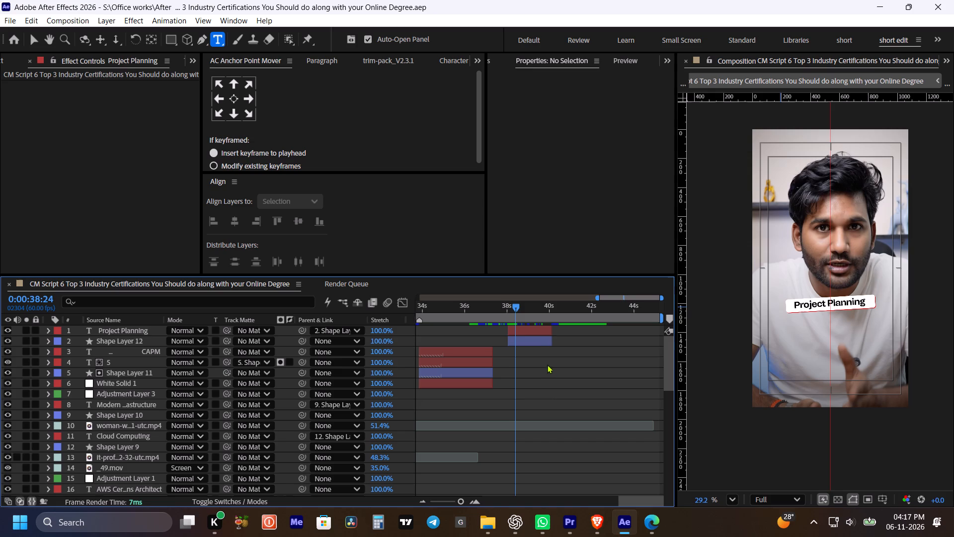
pyautogui.click(535, 339)
pyautogui.keyDown('shift'); pyautogui.click(532, 330); pyautogui.keyUp('shift')
pyautogui.press('[')
pyautogui.click(538, 352)
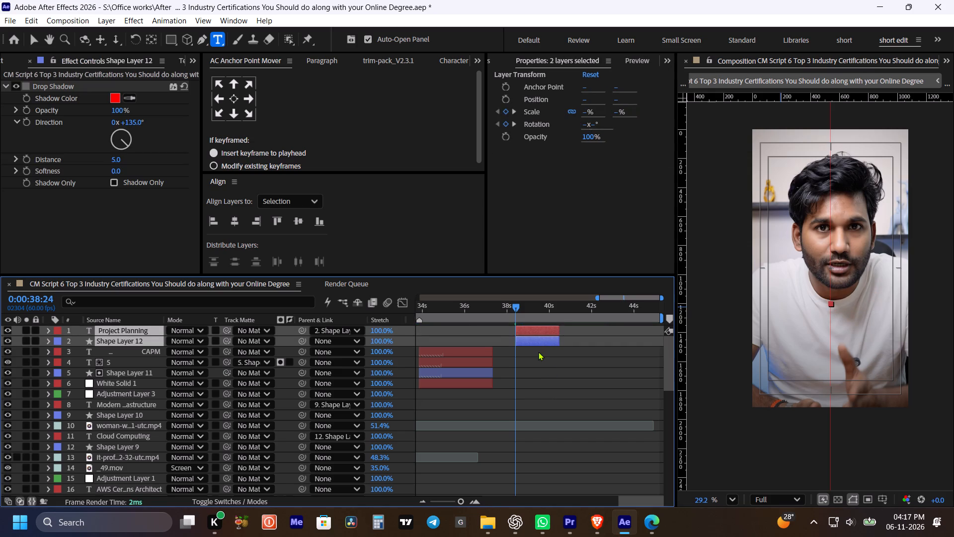
pyautogui.hotkey('ctrl', 's')
# Split the speaker footage at 0:00:38:24, place the later piece directly beneath the Project Planning box layer, and save.
pyautogui.scroll(-19, 540, 354)
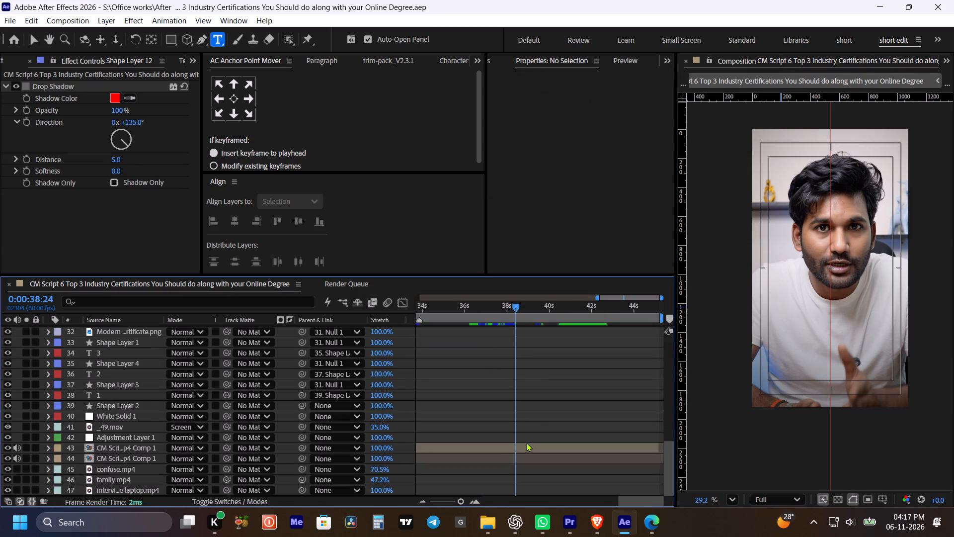
pyautogui.click(526, 443)
pyautogui.click(525, 448)
pyautogui.hotkey('ctrl', 'shift', 'd')
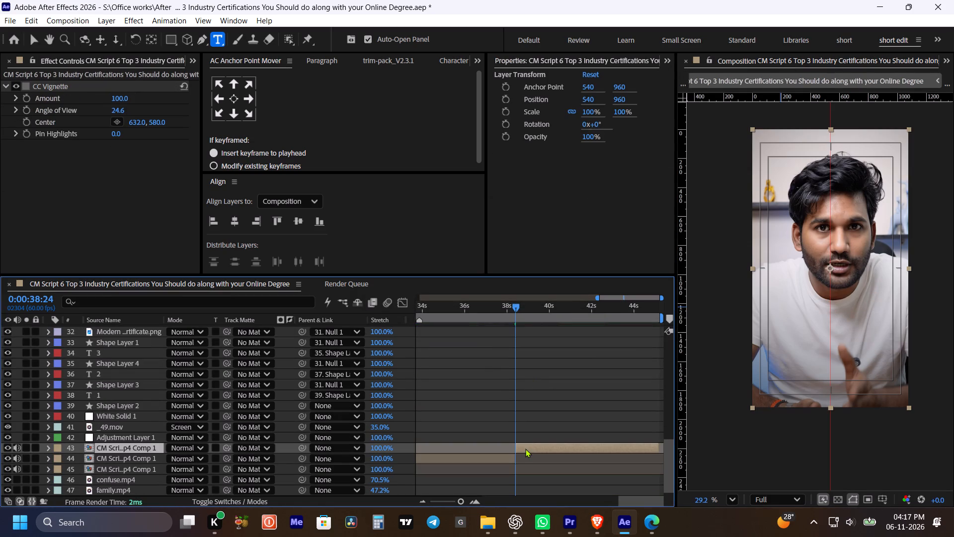
pyautogui.hotkey('ctrl', 'alt', 'shift', 'Up')
pyautogui.hotkey('ctrl', 'alt', 'Down')
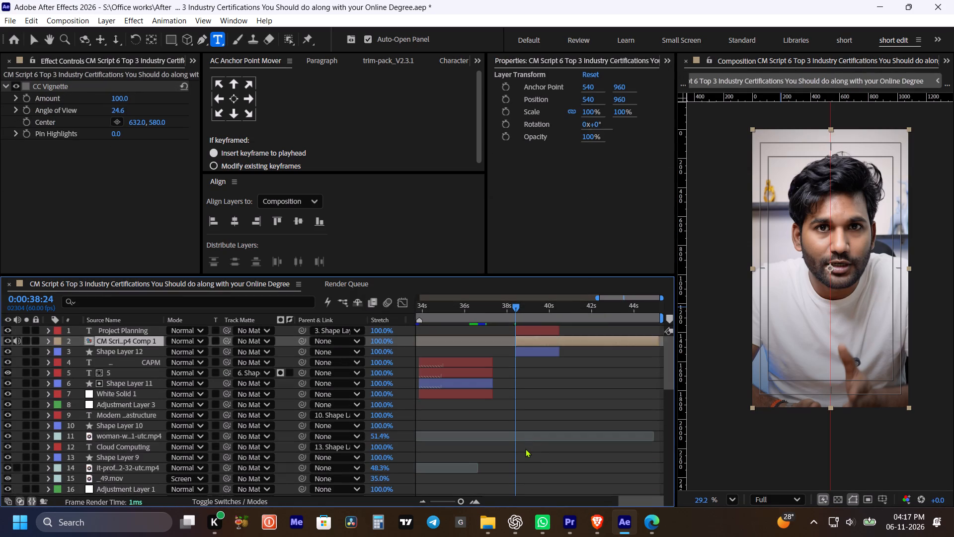
pyautogui.hotkey('ctrl', 'alt', 'Down')
pyautogui.hotkey('ctrl', 's')
# Examine the opening speaker clip's Linear Wipe and Transform keyframes and scrub through the earlier part of the short.
pyautogui.keyDown('alt'); pyautogui.scroll(-1, 546, 414); pyautogui.keyUp('alt')
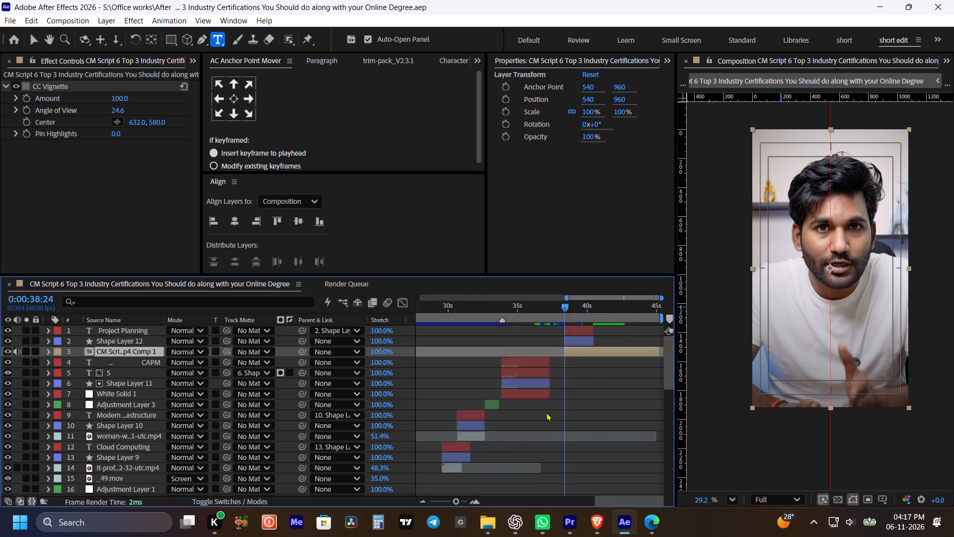
pyautogui.keyDown('alt'); pyautogui.scroll(-1, 546, 412); pyautogui.keyUp('alt')
pyautogui.press('space')
pyautogui.moveTo(632, 377); pyautogui.dragTo(624, 378)
pyautogui.hotkey('ctrl', 's')
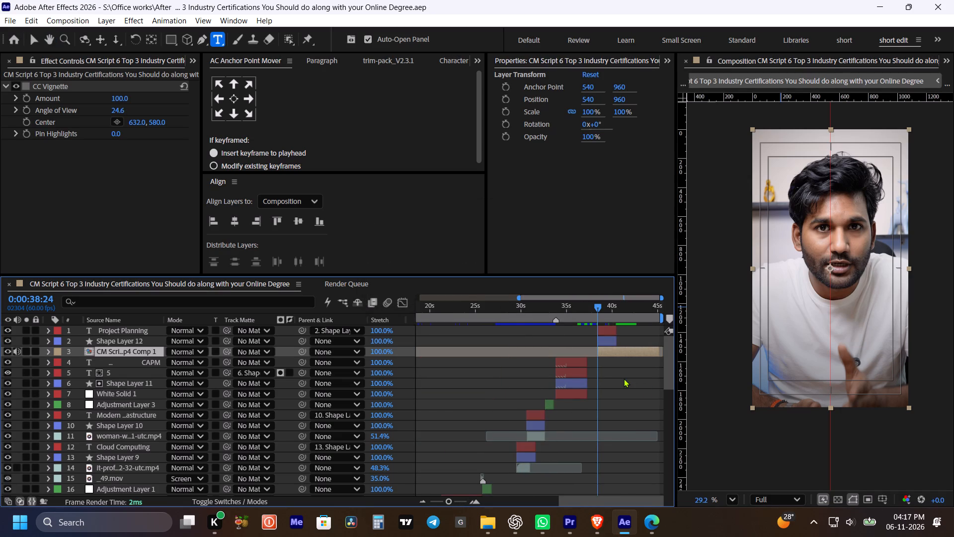
pyautogui.keyDown('alt'); pyautogui.scroll(-17, 624, 378); pyautogui.keyUp('alt')
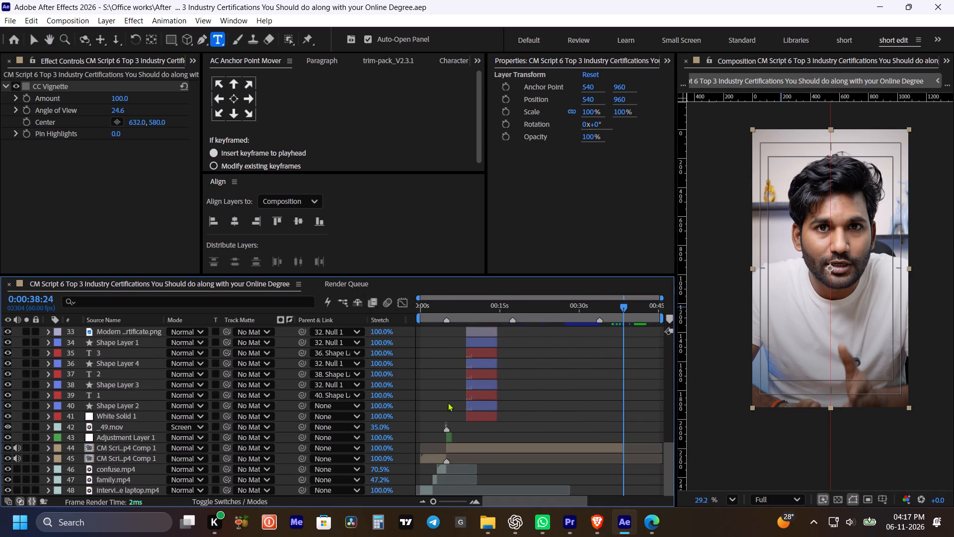
pyautogui.click(428, 461)
pyautogui.press('u')
pyautogui.scroll(-3, 428, 461)
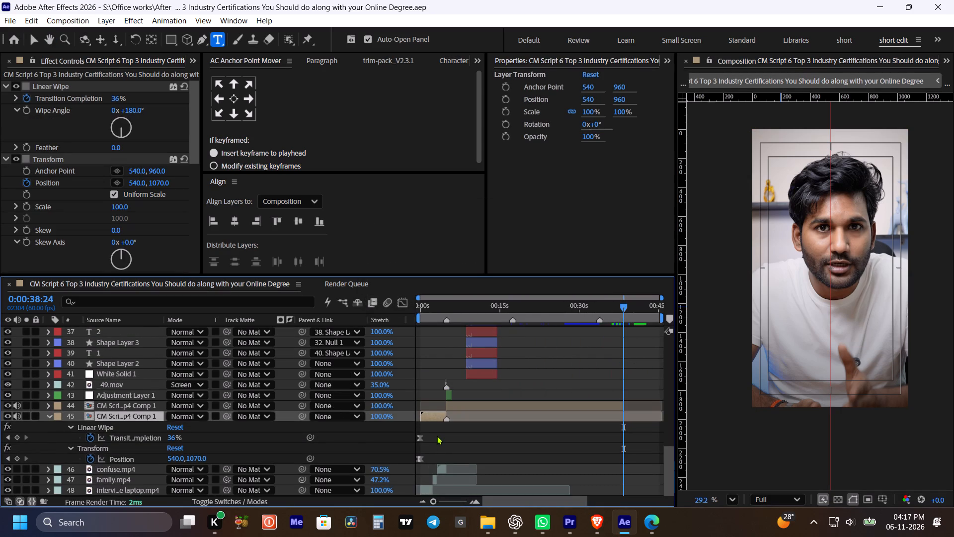
pyautogui.click(433, 417)
pyautogui.press('m')
pyautogui.scroll(4, 473, 377)
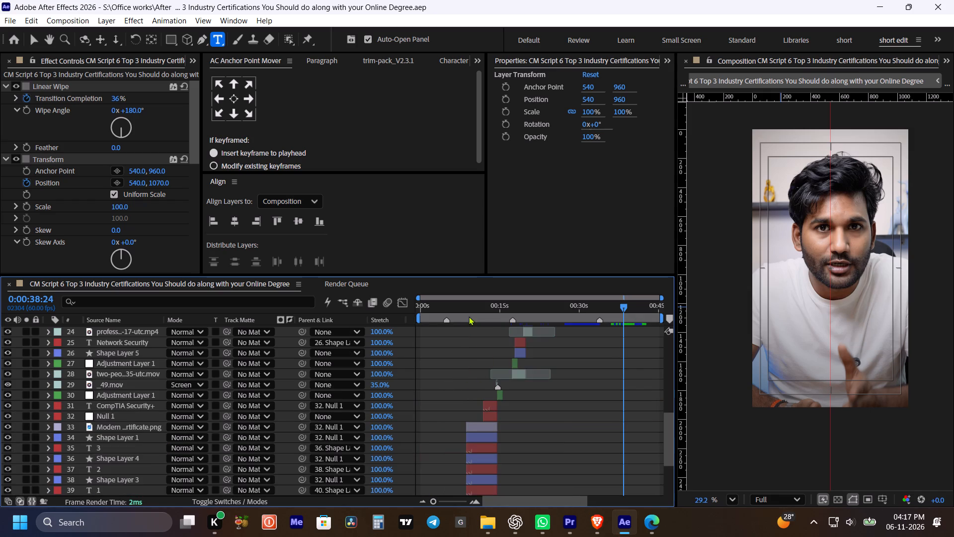
pyautogui.moveTo(467, 312); pyautogui.dragTo(525, 341)
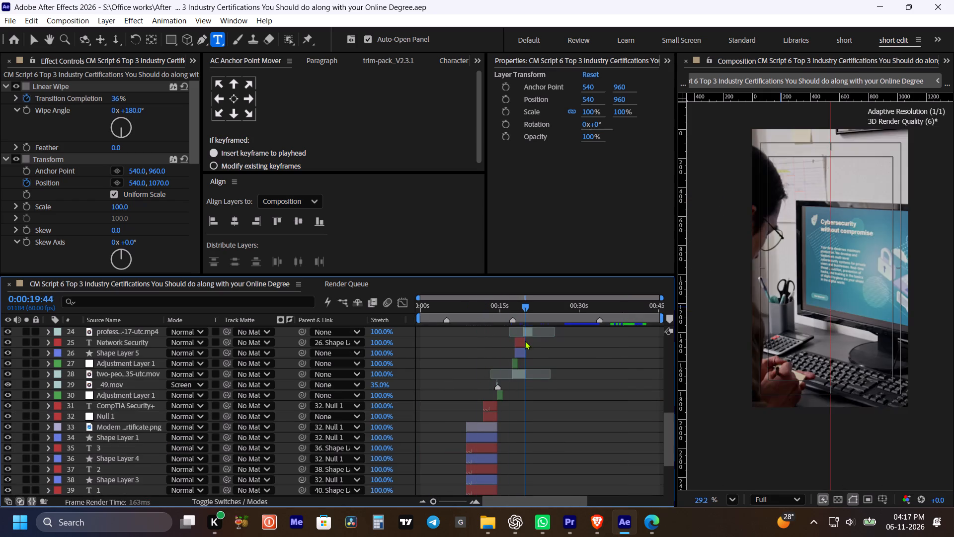
pyautogui.moveTo(525, 341); pyautogui.dragTo(413, 349)
pyautogui.scroll(-16, 427, 358)
pyautogui.scroll(-6, 439, 460)
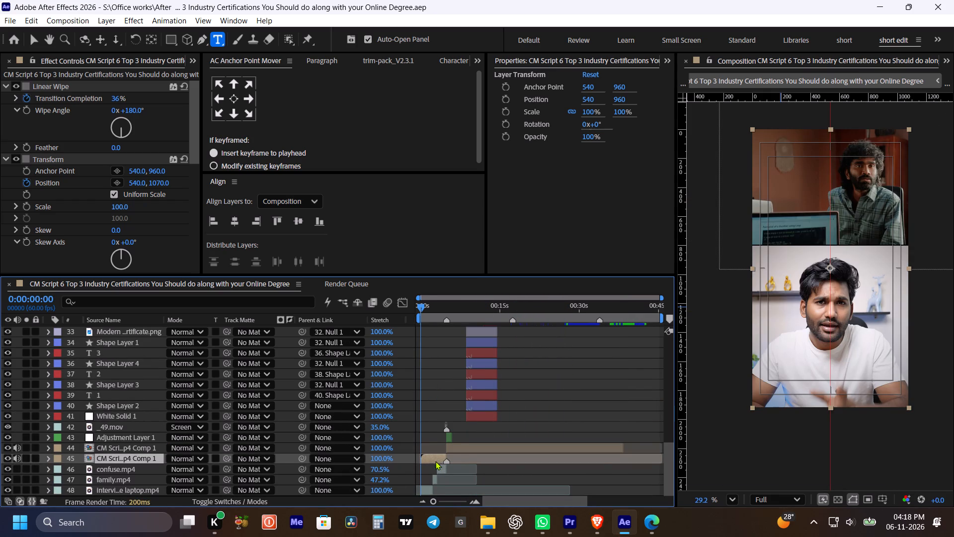
pyautogui.keyDown('alt'); pyautogui.scroll(2, 434, 460); pyautogui.keyUp('alt')
pyautogui.scroll(-5, 432, 435)
pyautogui.press('u')
pyautogui.scroll(-5, 433, 434)
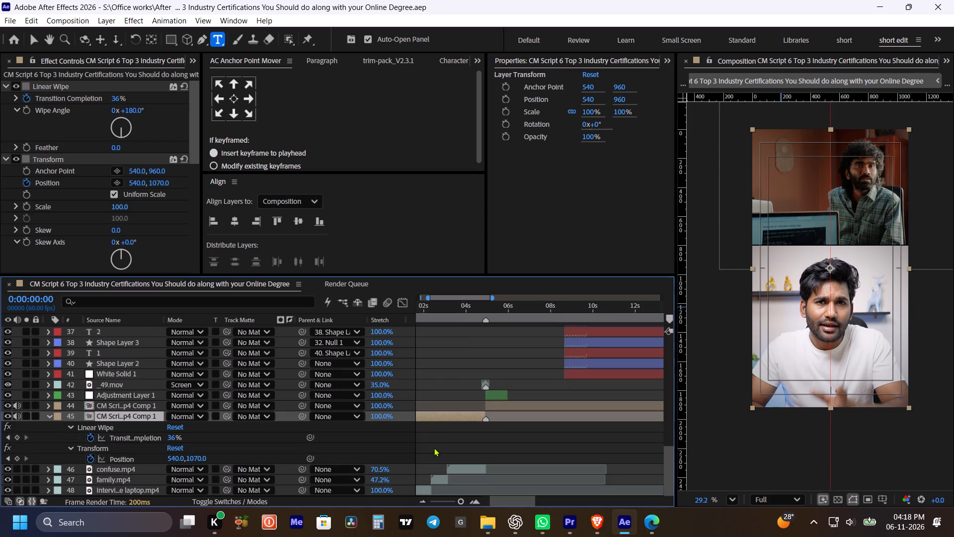
pyautogui.click(438, 416)
pyautogui.press('m')
pyautogui.keyDown('alt'); pyautogui.scroll(-7, 438, 416); pyautogui.keyUp('alt')
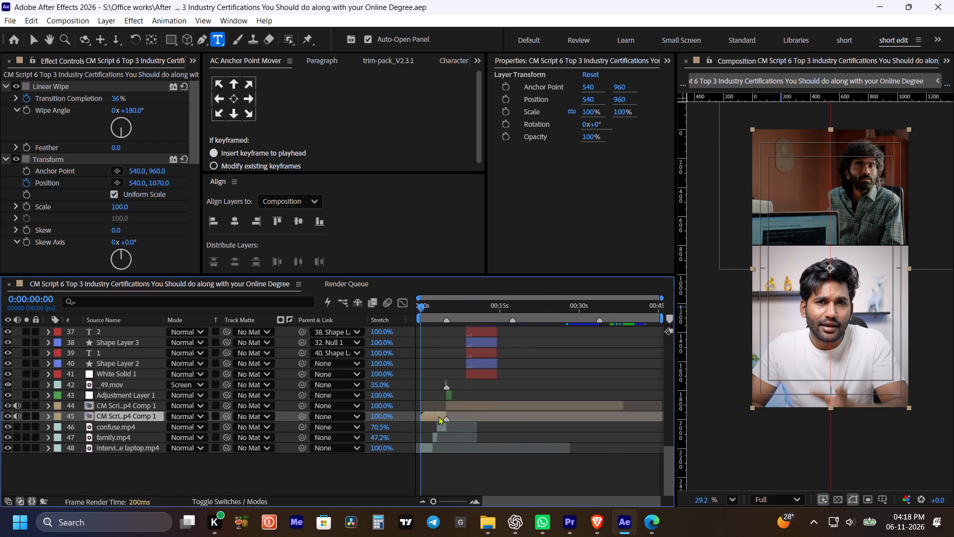
# Copy the Linear Wipe completion and Transform position keyframes from the opening speaker clip.
pyautogui.keyDown('alt'); pyautogui.scroll(1, 431, 418); pyautogui.keyUp('alt')
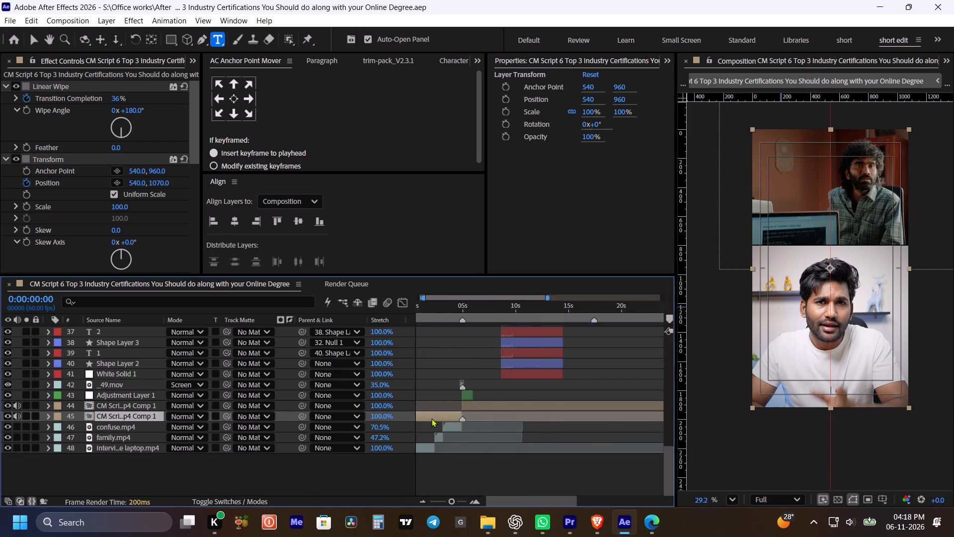
pyautogui.keyDown('alt'); pyautogui.scroll(1, 431, 418); pyautogui.keyUp('alt')
pyautogui.press('space')
pyautogui.press('space')
pyautogui.press('space')
pyautogui.moveTo(426, 386); pyautogui.dragTo(489, 374)
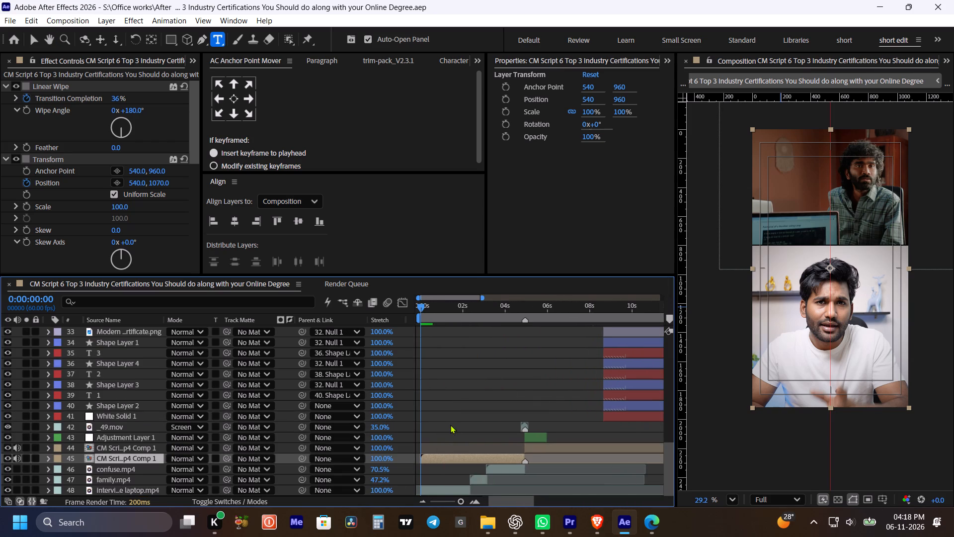
pyautogui.click(450, 425)
pyautogui.click(447, 461)
pyautogui.press('u')
pyautogui.scroll(-4, 447, 432)
pyautogui.moveTo(443, 437); pyautogui.dragTo(414, 473)
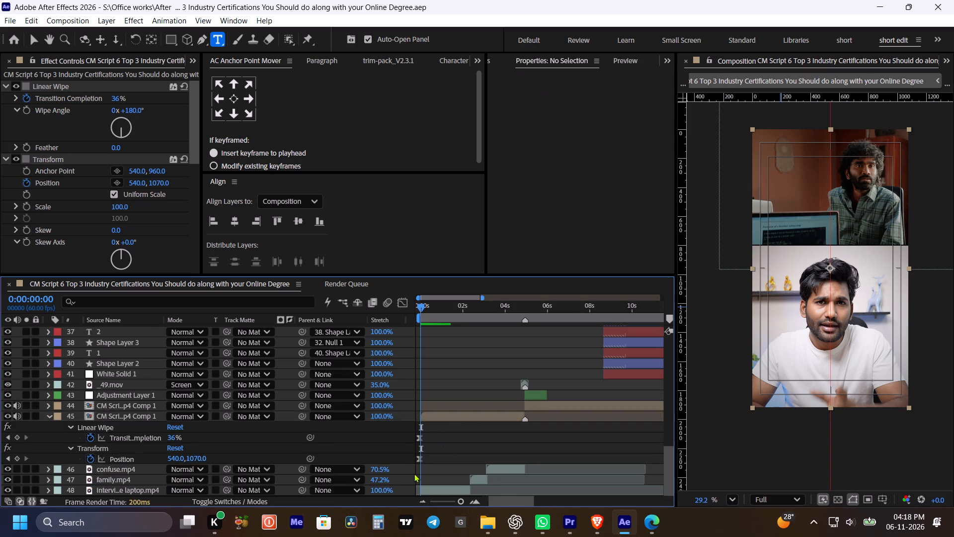
pyautogui.moveTo(414, 473); pyautogui.dragTo(401, 480)
pyautogui.hotkey('ctrl', 'c')
pyautogui.click(456, 435)
pyautogui.press('m')
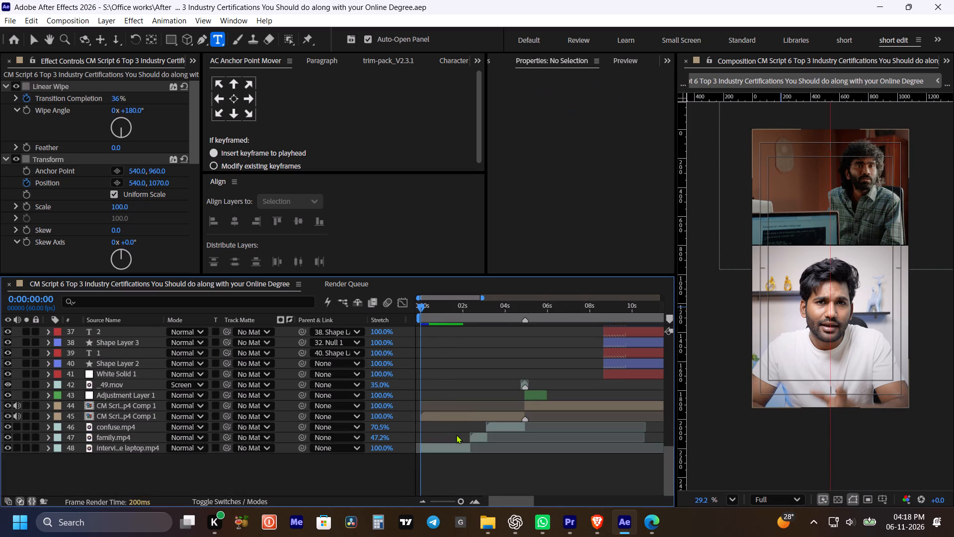
# Play back from 0:00:38:07 and 0:00:36:28 to check the speaker footage leading into the Project Planning label.
pyautogui.keyDown('alt'); pyautogui.scroll(-5, 456, 435); pyautogui.keyUp('alt')
pyautogui.scroll(18, 572, 405)
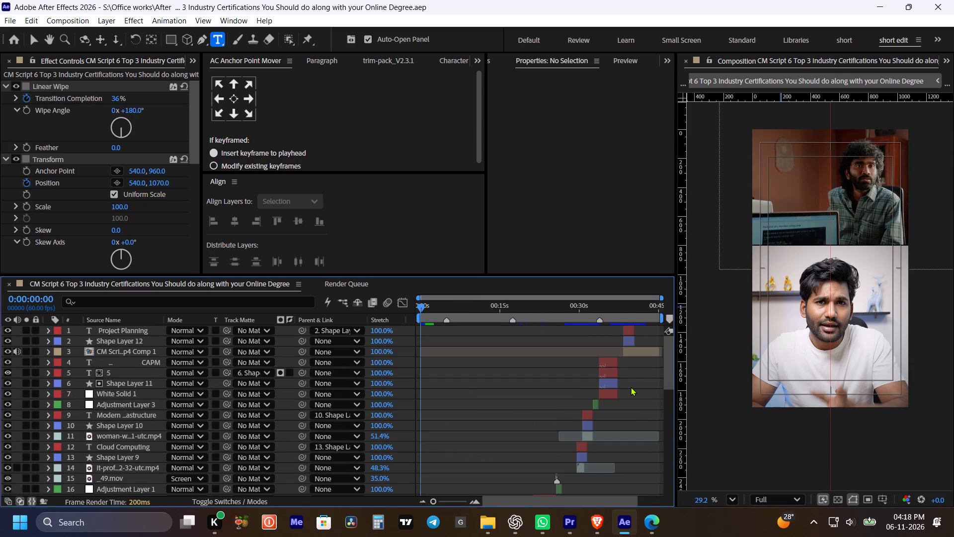
pyautogui.keyDown('alt'); pyautogui.scroll(2, 631, 387); pyautogui.keyUp('alt')
pyautogui.press('space')
pyautogui.press('space')
pyautogui.press('space')
pyautogui.press('space')
pyautogui.press('space')
pyautogui.press('space')
pyautogui.press('space')
pyautogui.press('space')
pyautogui.press('space')
pyautogui.moveTo(630, 374); pyautogui.dragTo(500, 434)
pyautogui.click(509, 304)
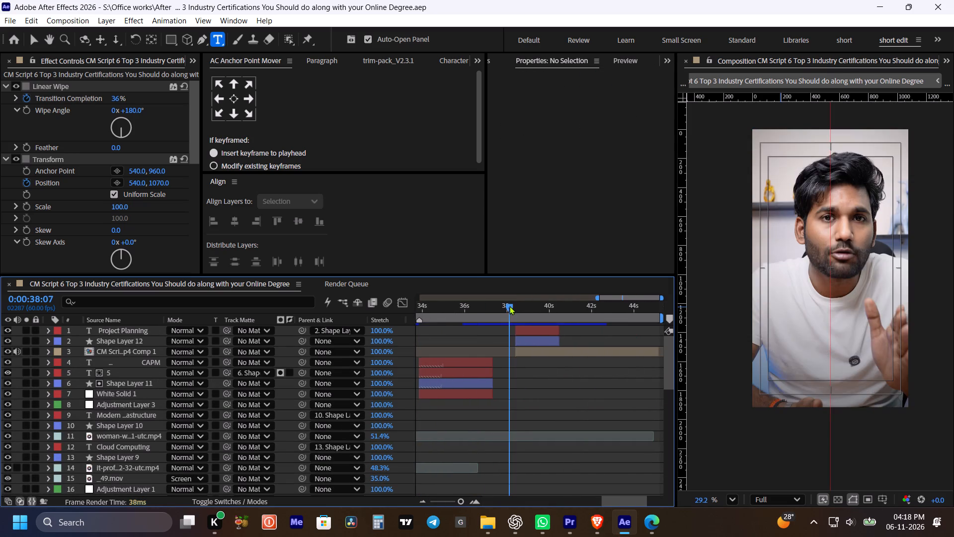
pyautogui.press('space')
pyautogui.press('space')
pyautogui.click(475, 304)
pyautogui.press('space')
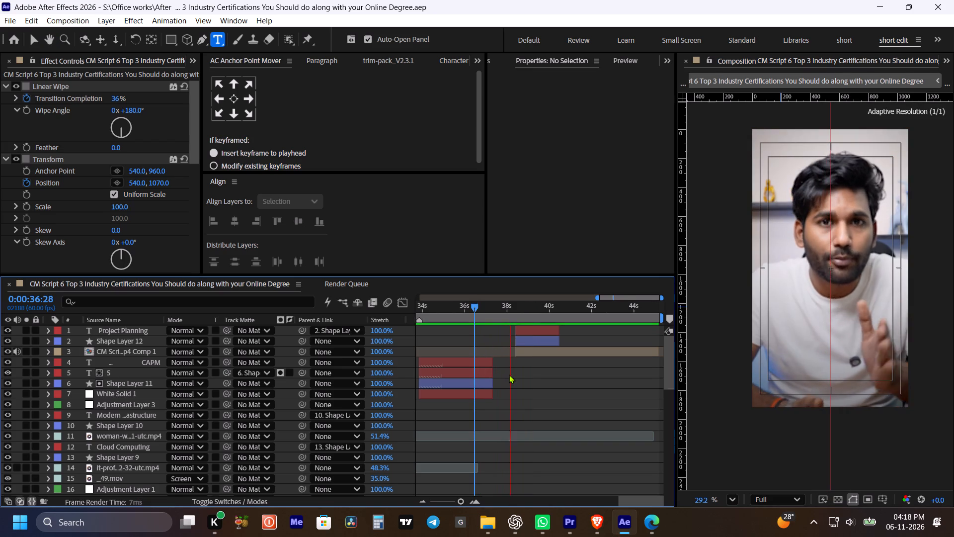
pyautogui.press('space')
# Paste the copied wipe and position keyframes onto the split speaker clip at 0:00:38:24 and reveal them in the timeline.
pyautogui.keyDown('shift'); pyautogui.click(519, 305); pyautogui.keyUp('shift')
pyautogui.click(525, 357)
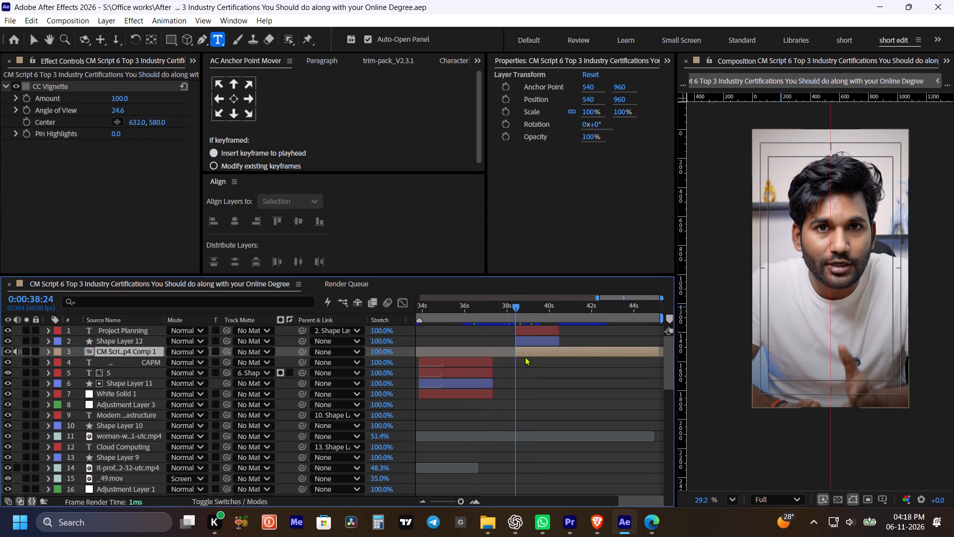
pyautogui.hotkey('ctrl', 'v')
pyautogui.press('u')
pyautogui.moveTo(538, 366); pyautogui.dragTo(525, 421)
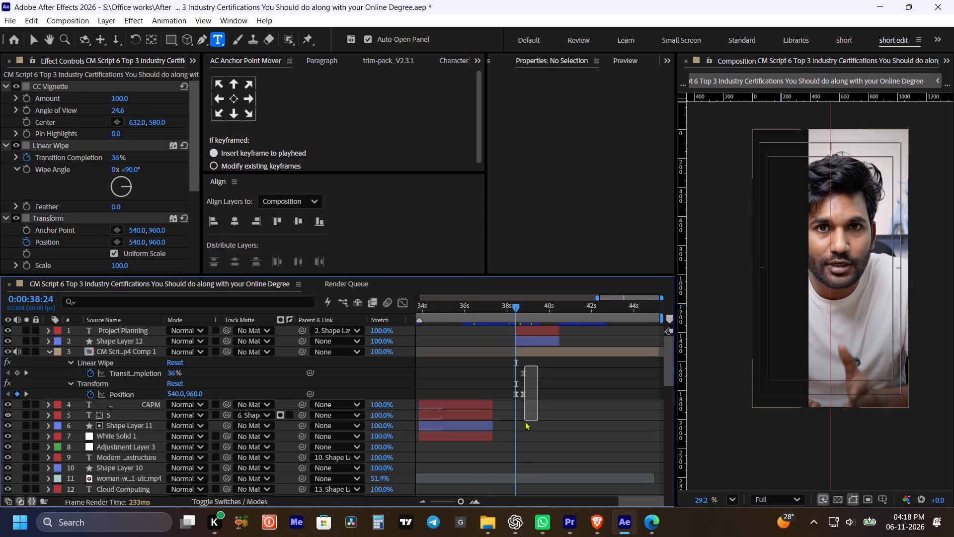
pyautogui.moveTo(525, 421); pyautogui.dragTo(506, 417)
pyautogui.keyDown('alt'); pyautogui.scroll(2, 521, 387); pyautogui.keyUp('alt')
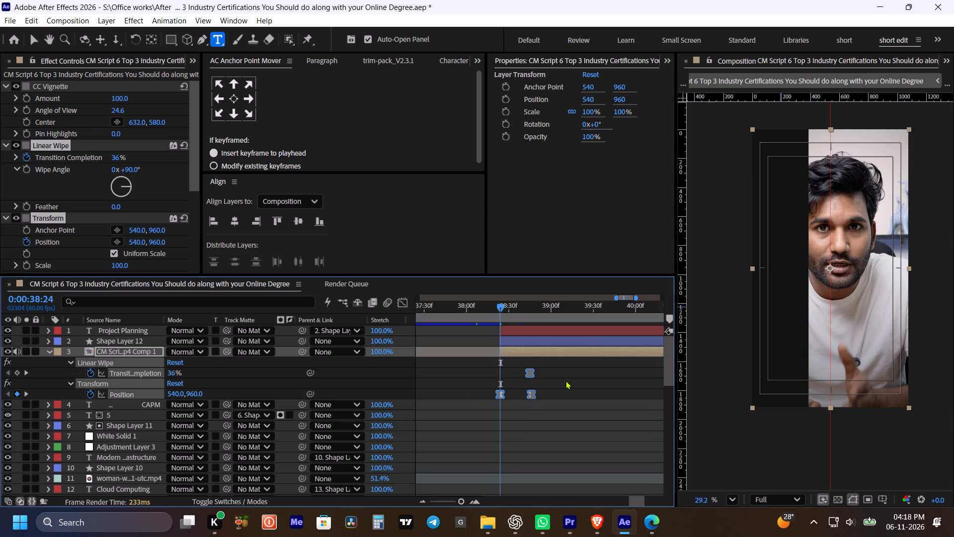
pyautogui.click(565, 380)
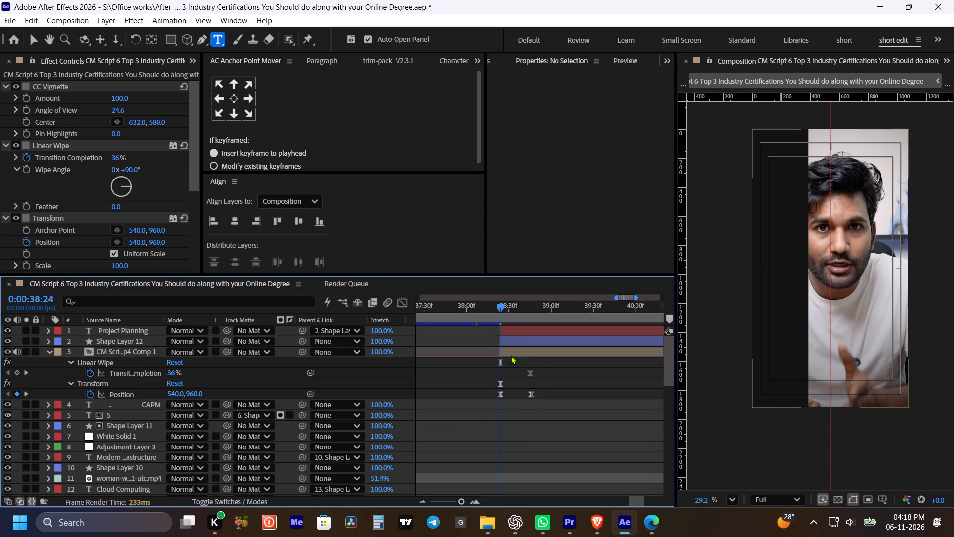
# Set the speaker clip's Linear Wipe angle to 180° and play back the transition from 0:00:38:00.
pyautogui.keyDown('alt'); pyautogui.scroll(-3, 511, 358); pyautogui.keyUp('alt')
pyautogui.keyDown('alt'); pyautogui.scroll(1, 551, 368); pyautogui.keyUp('alt')
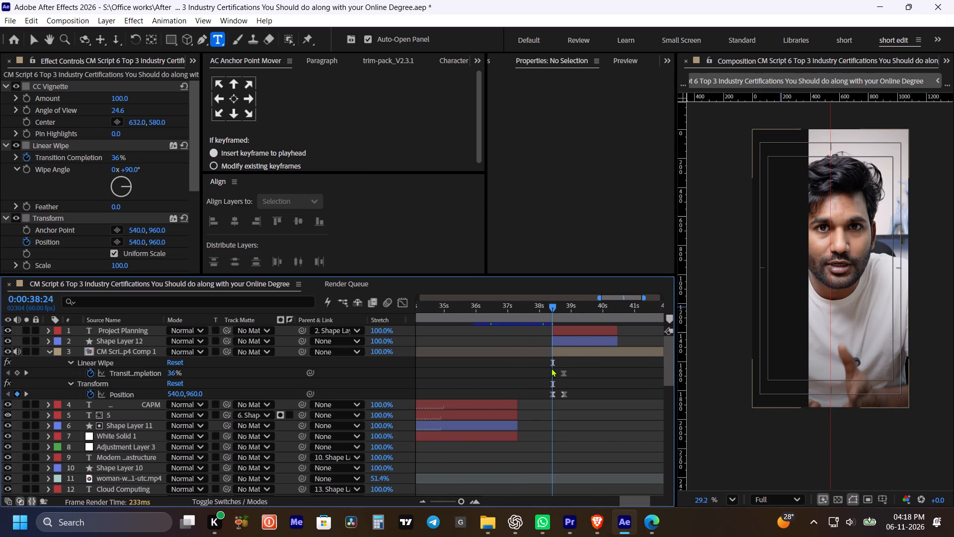
pyautogui.moveTo(557, 310); pyautogui.dragTo(574, 314)
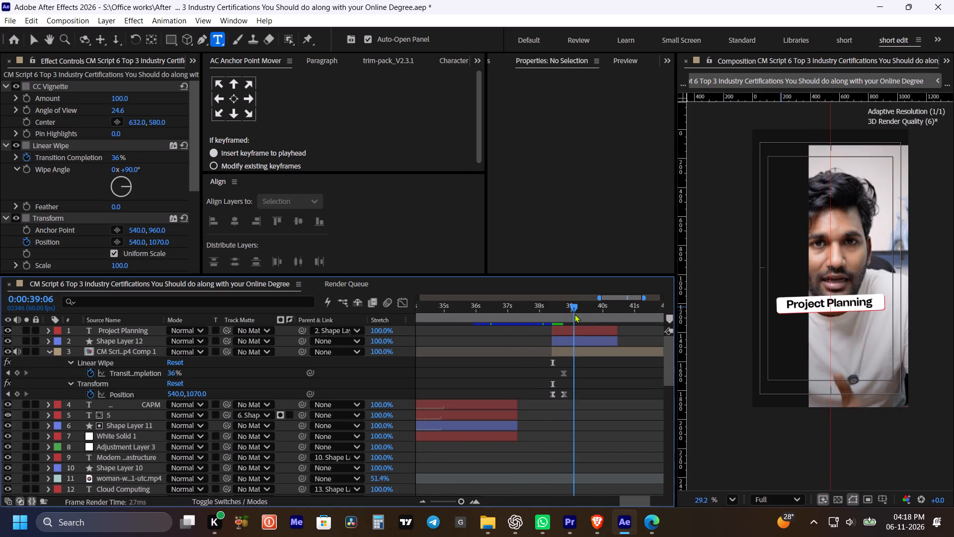
pyautogui.moveTo(574, 314); pyautogui.dragTo(574, 316)
pyautogui.click(577, 351)
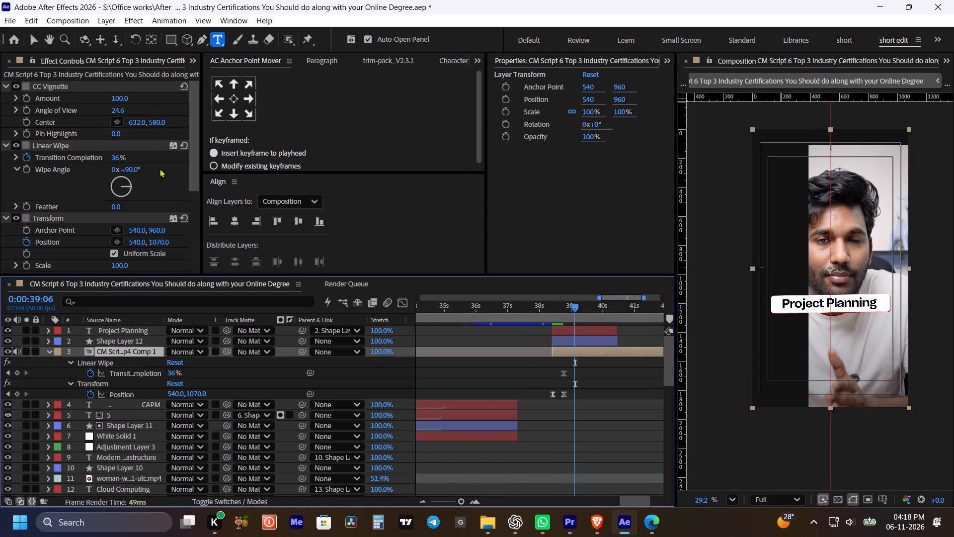
pyautogui.click(135, 170)
pyautogui.write('180')
pyautogui.click(149, 181)
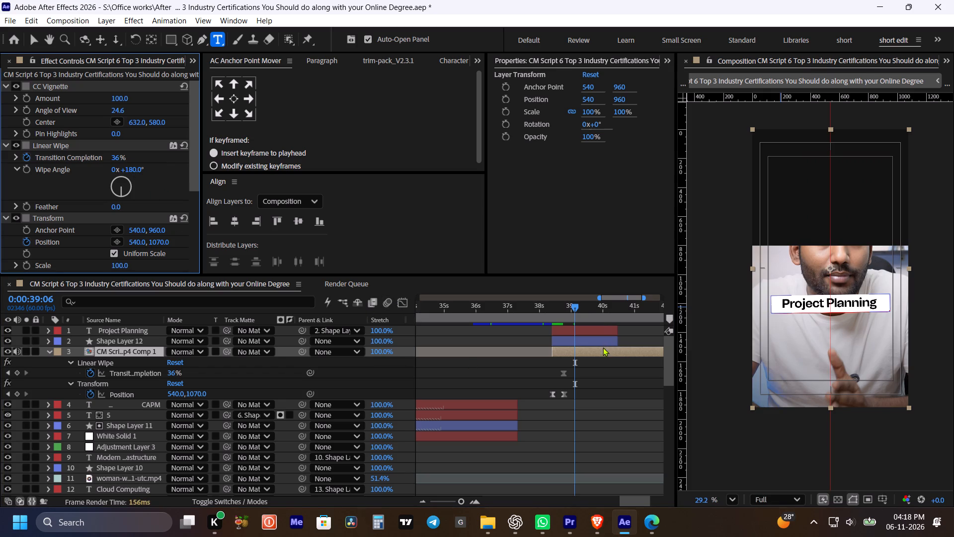
pyautogui.click(539, 309)
pyautogui.press('space')
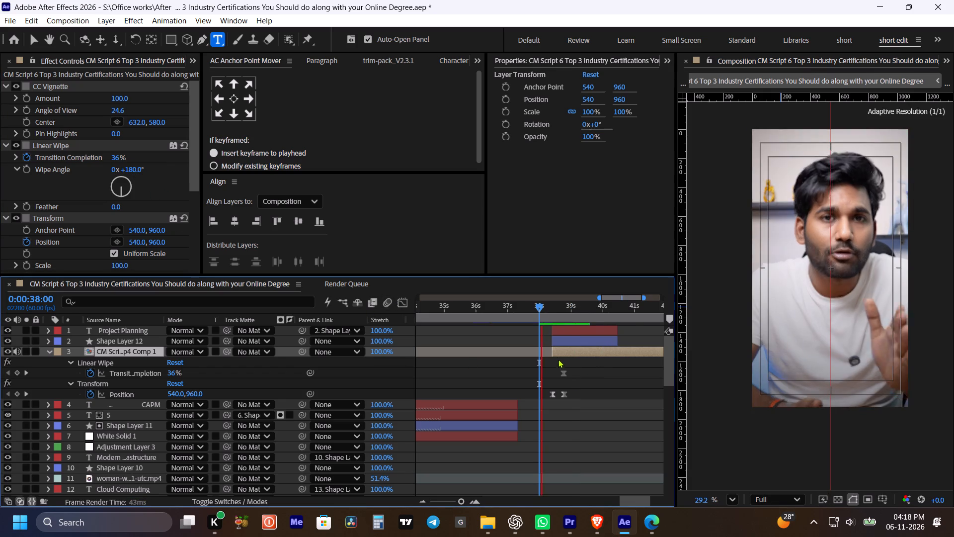
pyautogui.press('space')
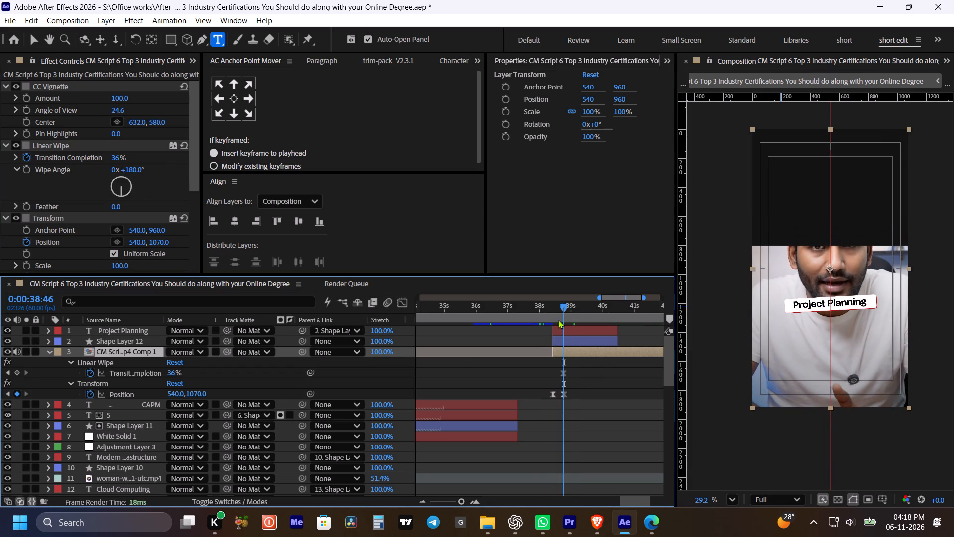
# Open the speaker precomp from the clip at 0:00:38:24 and split its upper footage layer at 0:00:38:10.
pyautogui.keyDown('shift'); pyautogui.click(557, 305); pyautogui.keyUp('shift')
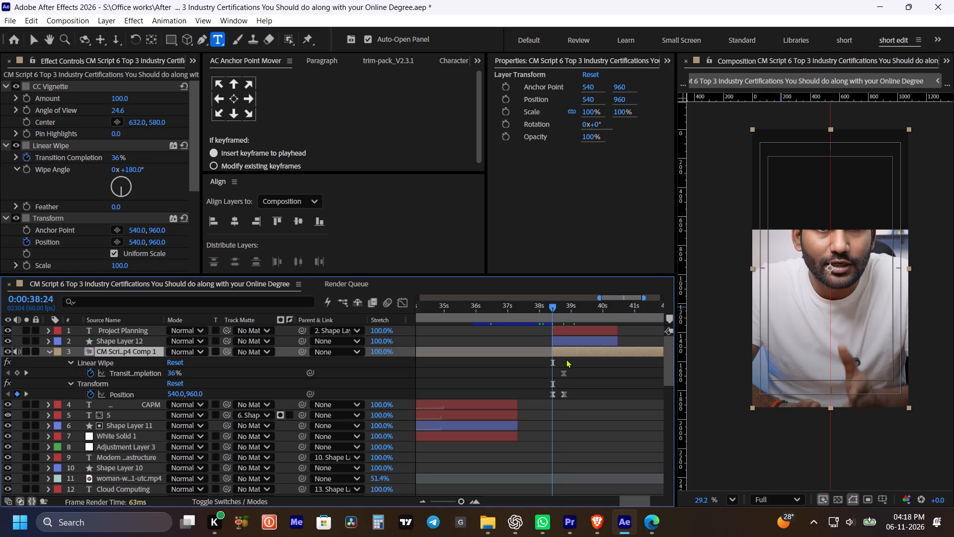
pyautogui.click(566, 359)
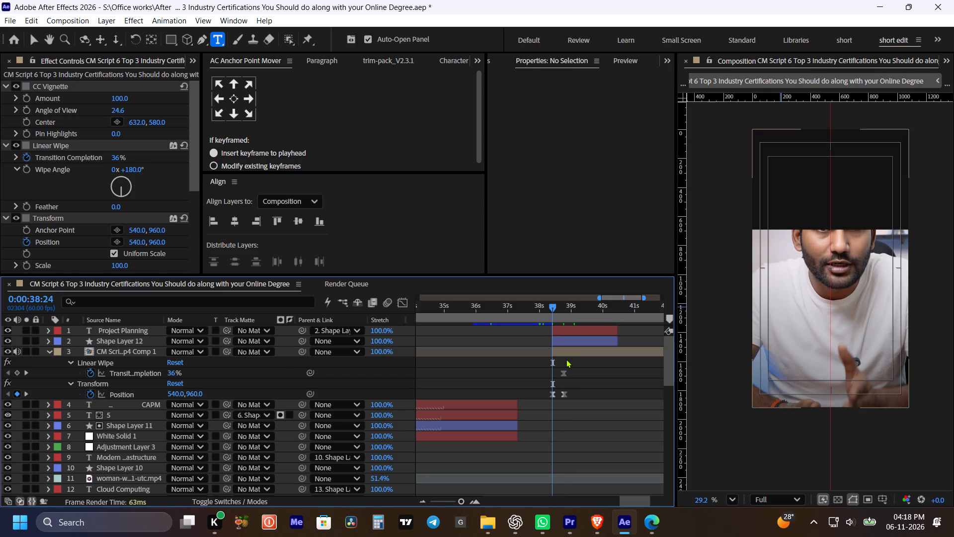
pyautogui.doubleClick(568, 349)
pyautogui.keyDown('alt'); pyautogui.scroll(-5, 548, 347); pyautogui.keyUp('alt')
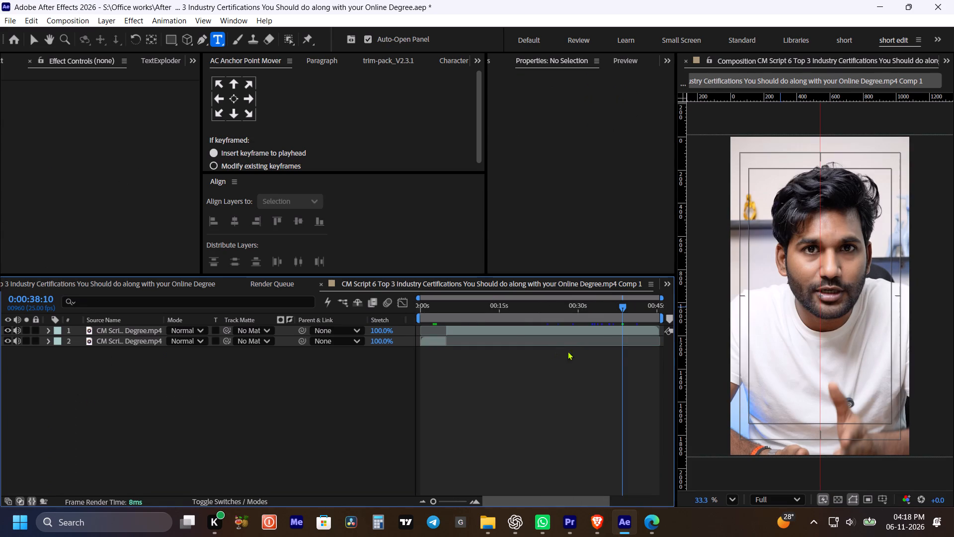
pyautogui.keyDown('alt'); pyautogui.scroll(3, 637, 341); pyautogui.keyUp('alt')
pyautogui.press('space')
pyautogui.moveTo(607, 387); pyautogui.dragTo(581, 391)
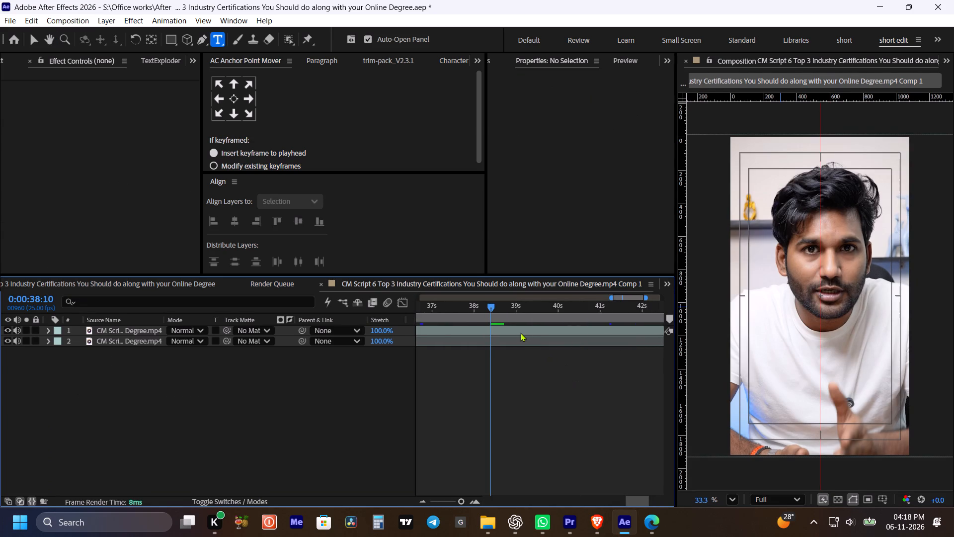
pyautogui.click(520, 333)
pyautogui.hotkey('ctrl', 'shift', 'd')
pyautogui.click(520, 333)
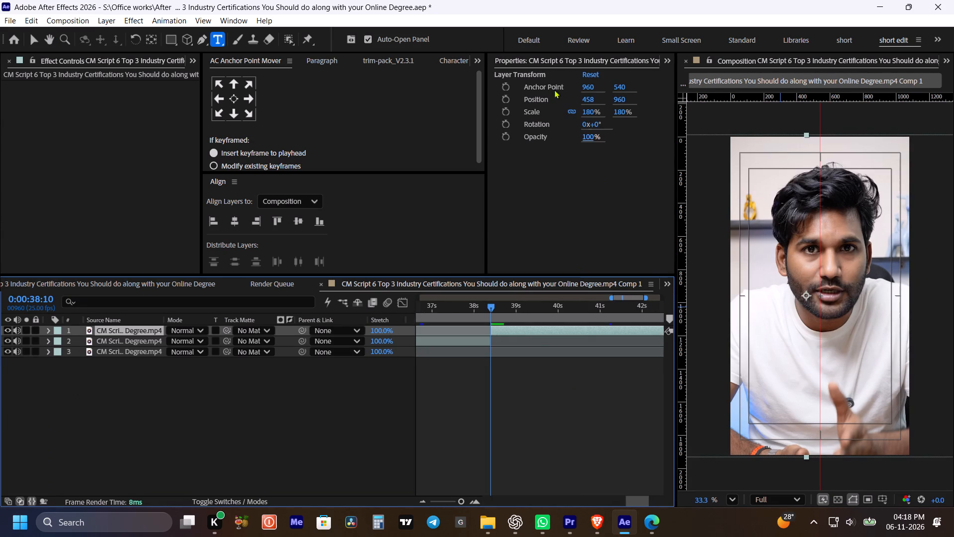
# Scale the footage after the split to 120%, set its vertical position to 1295, and return to the main composition.
pyautogui.moveTo(590, 112); pyautogui.dragTo(559, 117)
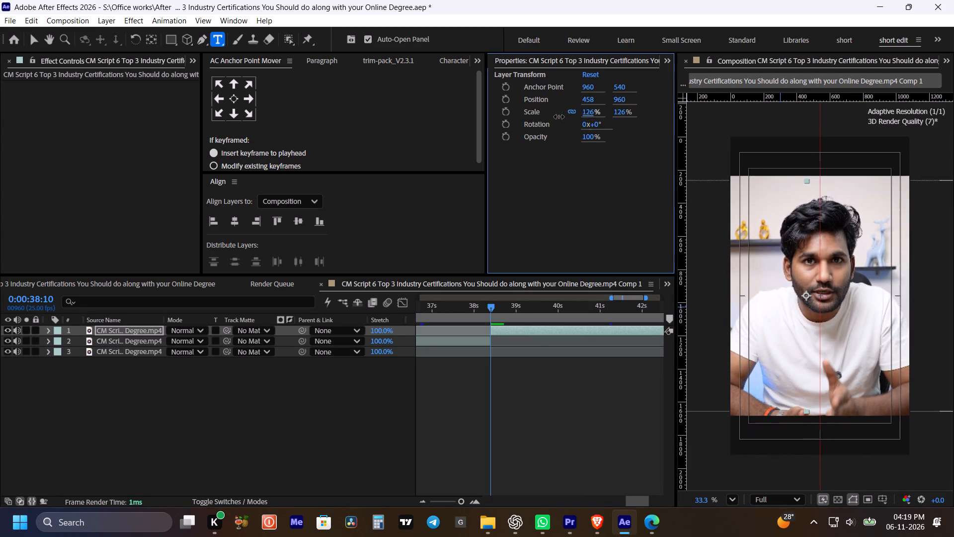
pyautogui.moveTo(559, 117); pyautogui.dragTo(555, 117)
pyautogui.moveTo(616, 97); pyautogui.dragTo(708, 126)
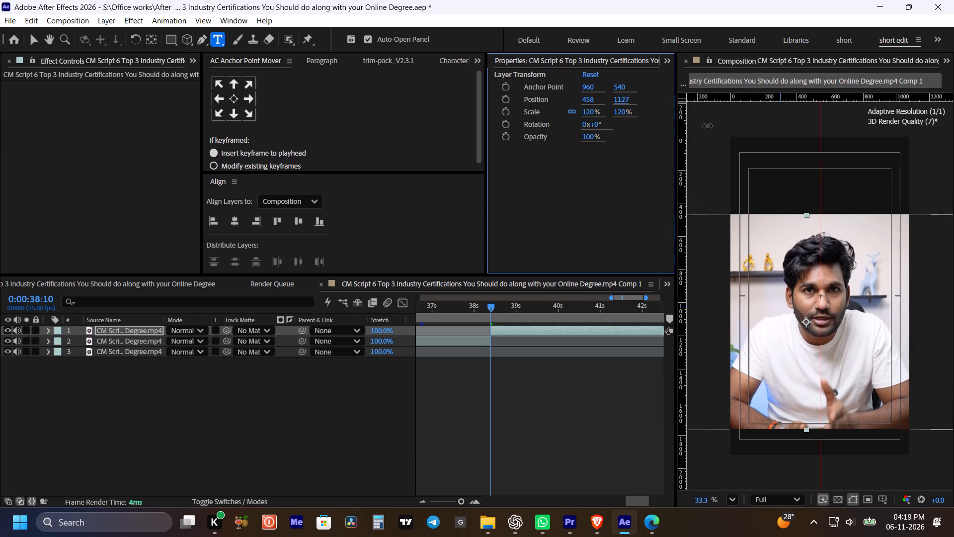
pyautogui.moveTo(708, 126); pyautogui.dragTo(770, 153)
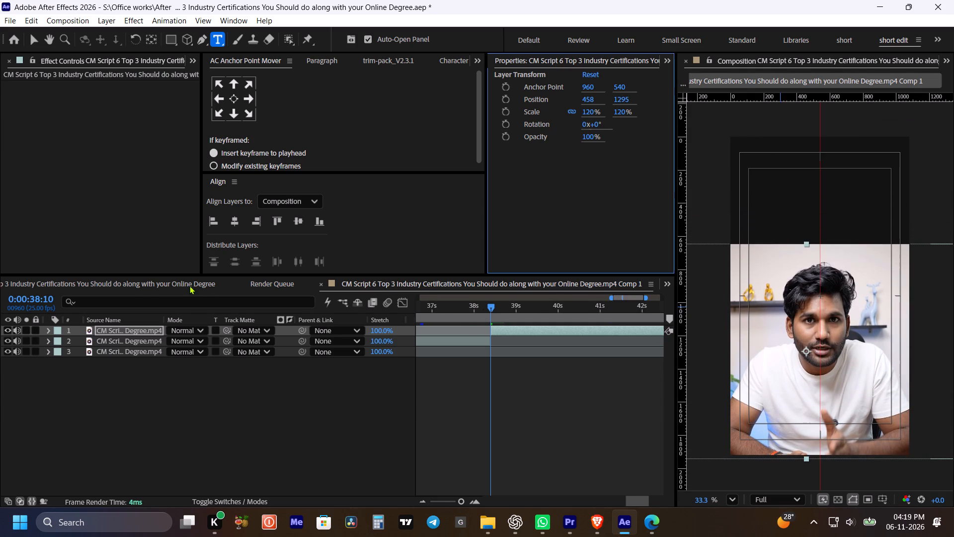
pyautogui.click(186, 284)
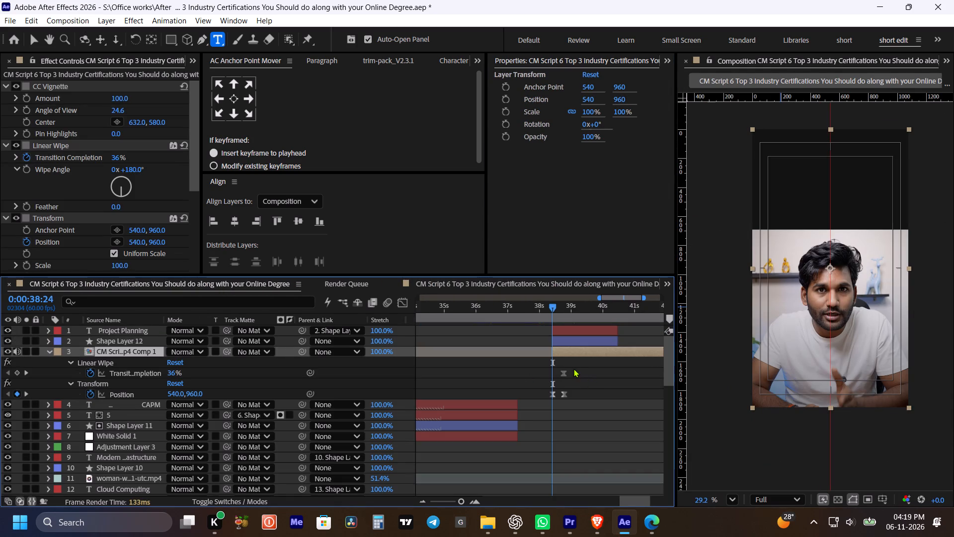
# Shift the speaker clip's wipe completion and Transform position keyframes earlier, ahead of the clip's start at 0:00:38:24, and save the project.
pyautogui.press('space')
pyautogui.press('space')
pyautogui.press('space')
pyautogui.moveTo(588, 377); pyautogui.dragTo(562, 386)
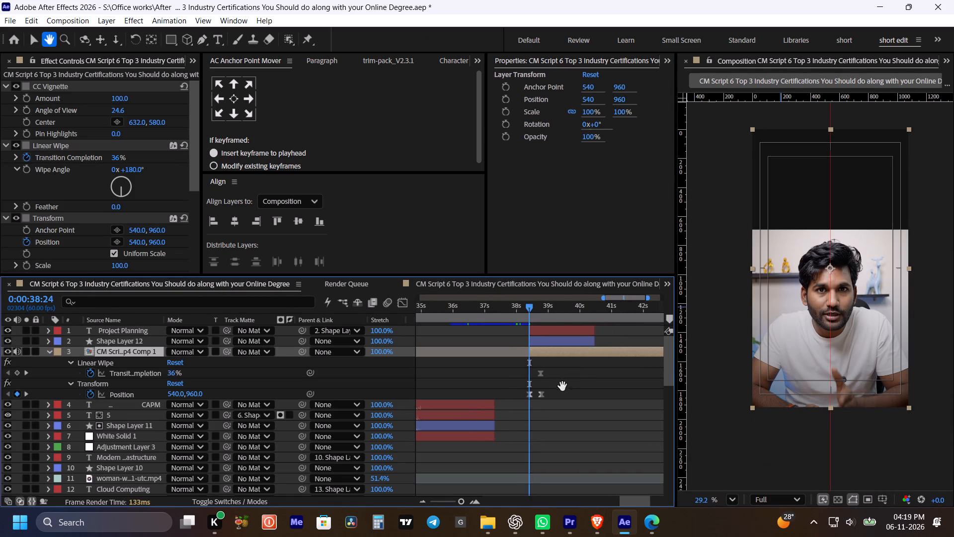
pyautogui.moveTo(562, 386); pyautogui.dragTo(562, 386)
pyautogui.moveTo(555, 370); pyautogui.dragTo(524, 412)
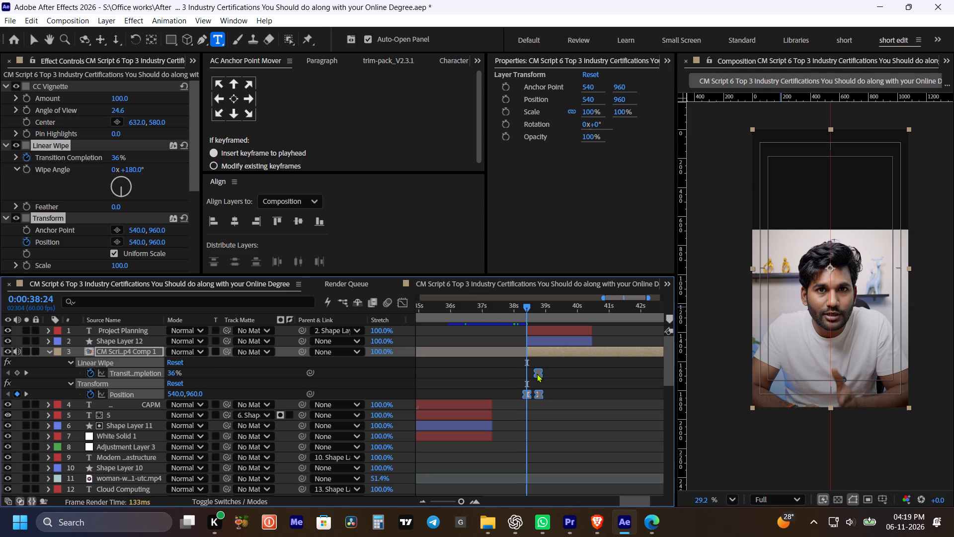
pyautogui.moveTo(537, 373); pyautogui.dragTo(515, 375)
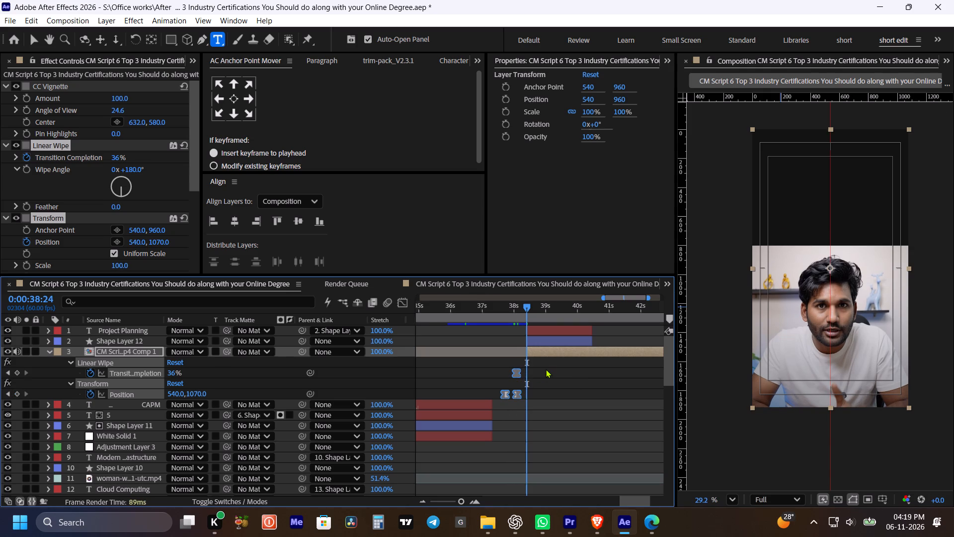
pyautogui.click(546, 369)
pyautogui.hotkey('ctrl', 's')
pyautogui.click(546, 369)
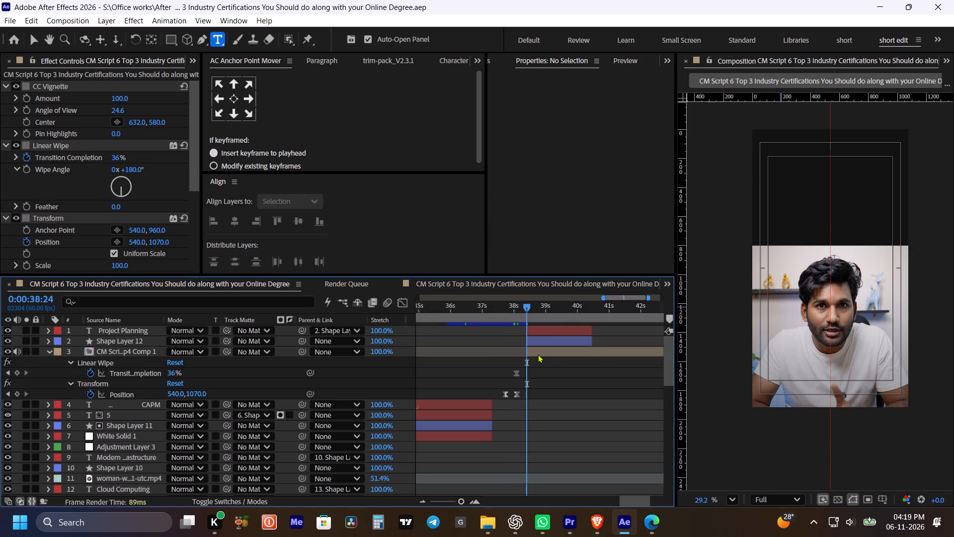
# In the speaker precomp, lower the 120% footage to vertical position 1371, save, and return to the main composition.
pyautogui.click(538, 354)
pyautogui.click(510, 286)
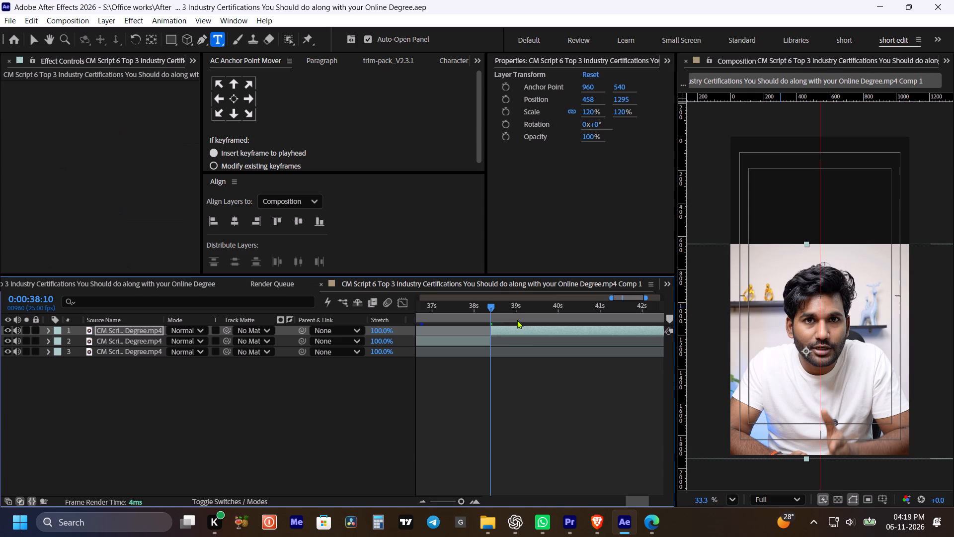
pyautogui.click(512, 329)
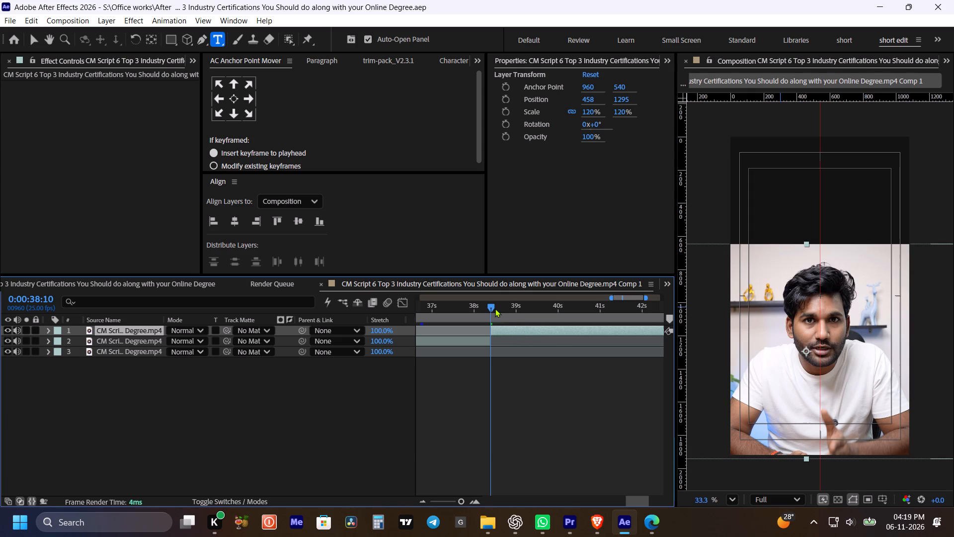
pyautogui.keyDown('alt'); pyautogui.scroll(-4, 501, 316); pyautogui.keyUp('alt')
pyautogui.moveTo(599, 305); pyautogui.dragTo(603, 306)
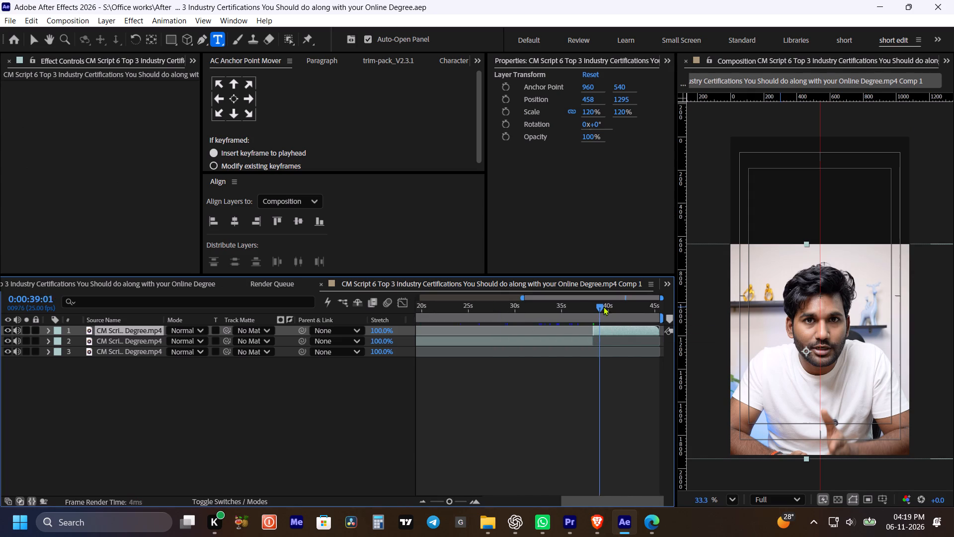
pyautogui.moveTo(603, 306); pyautogui.dragTo(611, 309)
pyautogui.click(610, 330)
pyautogui.moveTo(619, 101); pyautogui.dragTo(624, 101)
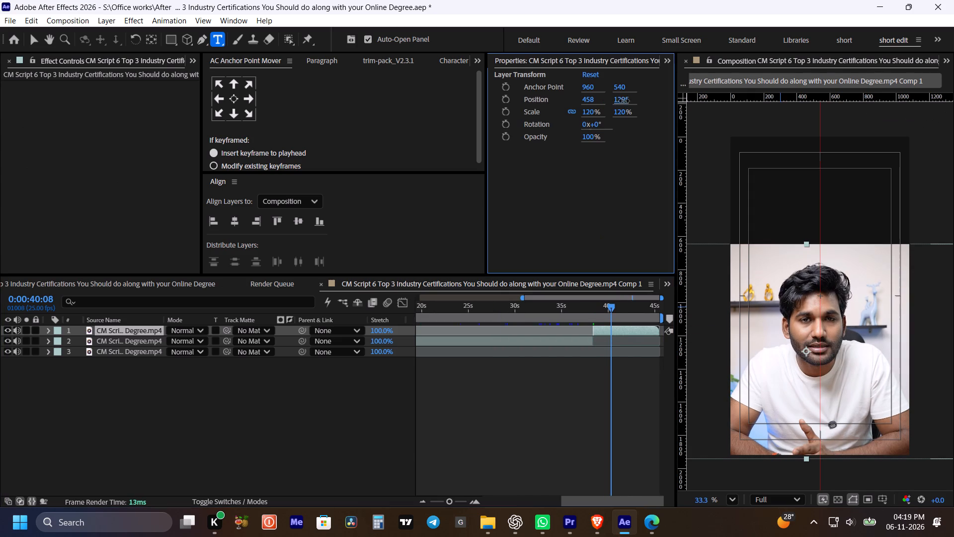
pyautogui.moveTo(624, 101); pyautogui.dragTo(660, 109)
pyautogui.hotkey('ctrl', 's')
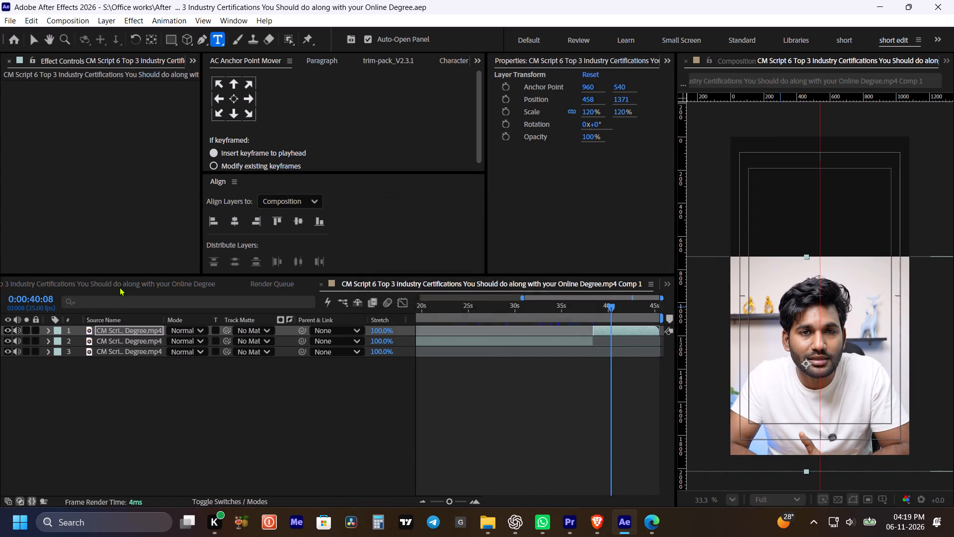
pyautogui.click(119, 287)
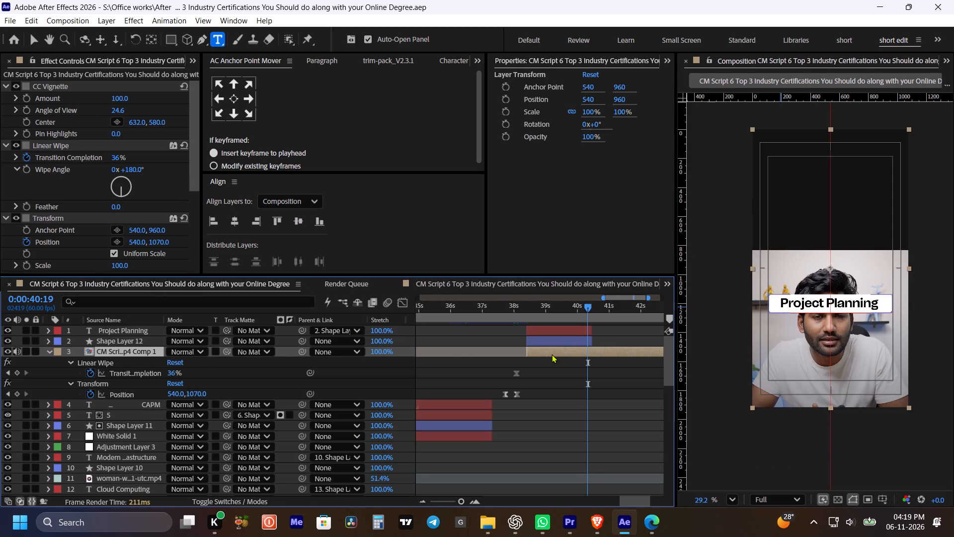
# Play back from 0:00:38:00 through the Project Planning label and the following speaker footage to review the split-screen framing.
pyautogui.click(514, 301)
pyautogui.press('space')
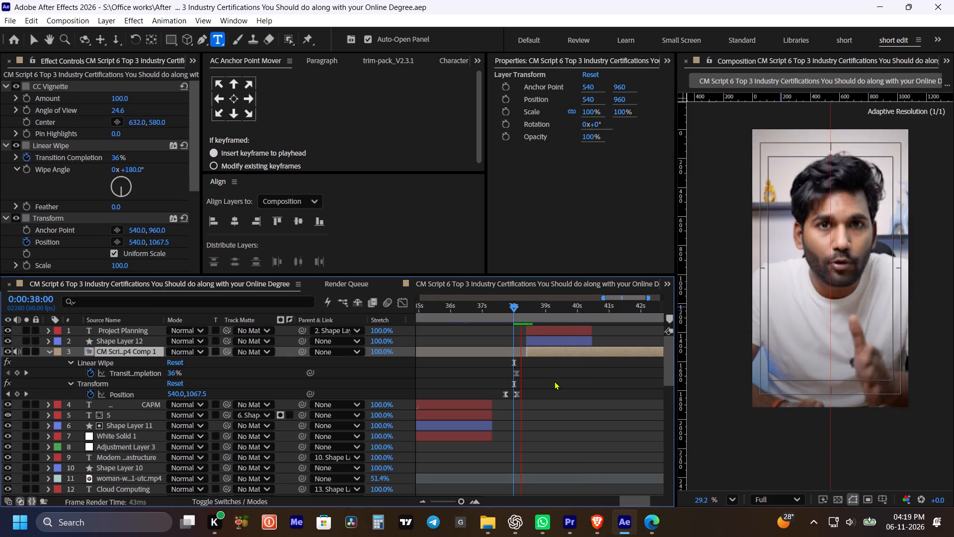
pyautogui.press('space')
pyautogui.click(554, 381)
pyautogui.press('m')
pyautogui.press('space')
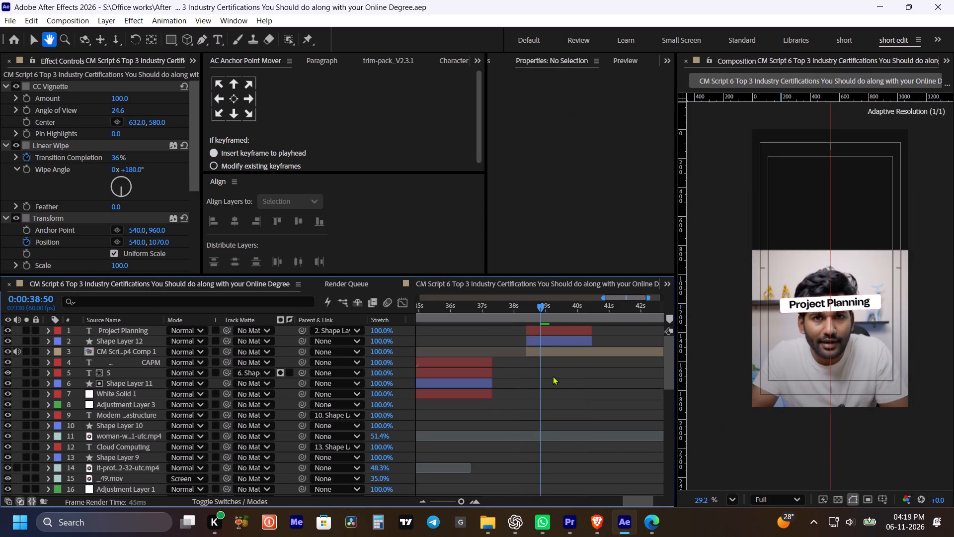
pyautogui.press('space')
pyautogui.keyDown('alt'); pyautogui.scroll(-1, 548, 376); pyautogui.keyUp('alt')
pyautogui.press('space')
pyautogui.moveTo(618, 375); pyautogui.dragTo(598, 380)
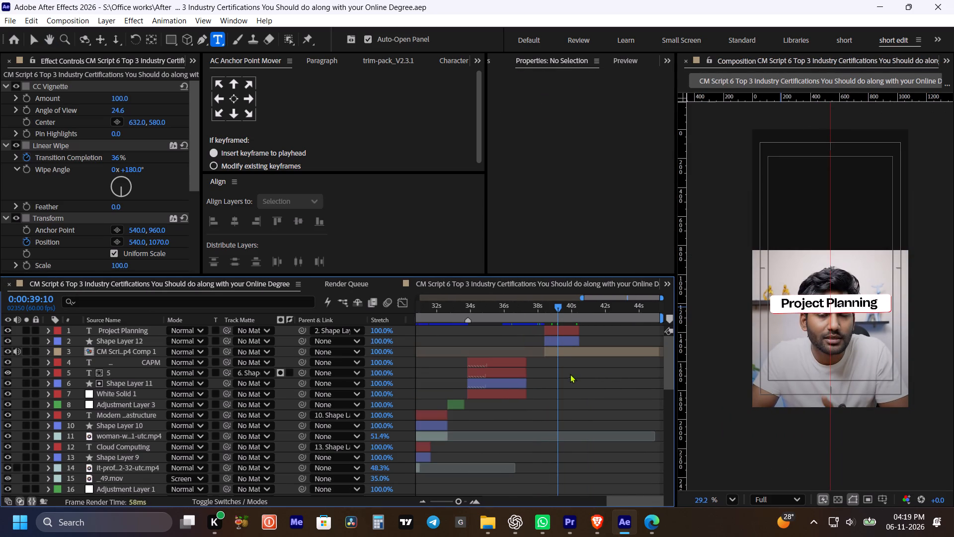
pyautogui.press('space')
pyautogui.keyDown('alt'); pyautogui.scroll(1, 567, 365); pyautogui.keyUp('alt')
pyautogui.press('space')
pyautogui.moveTo(583, 376); pyautogui.dragTo(491, 395)
pyautogui.press('space')
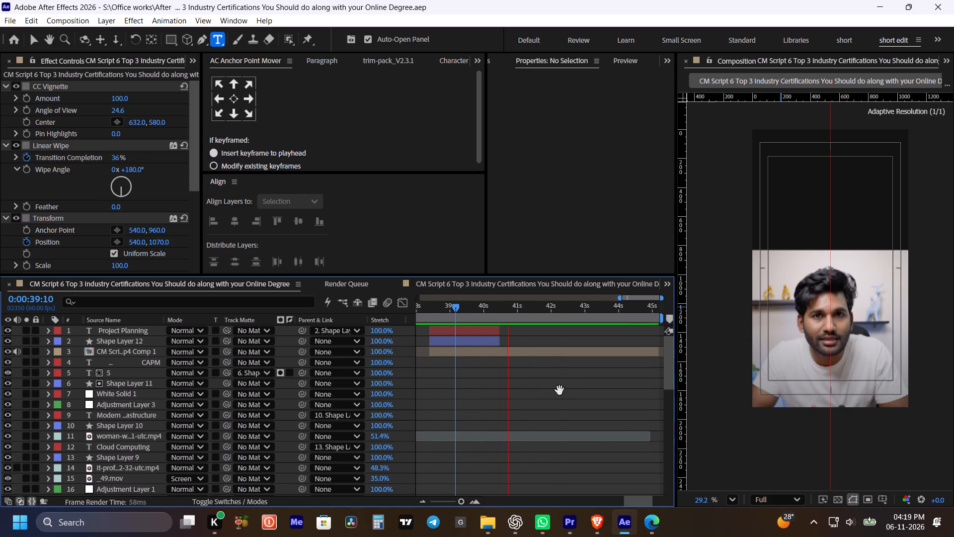
pyautogui.moveTo(557, 391); pyautogui.dragTo(544, 393)
pyautogui.keyDown('alt'); pyautogui.scroll(-2, 544, 393); pyautogui.keyUp('alt')
pyautogui.press('space')
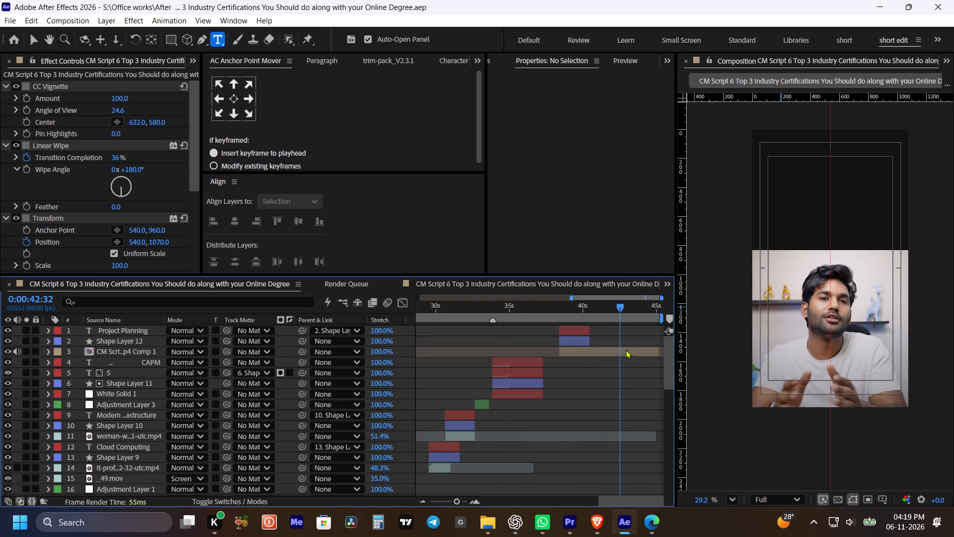
pyautogui.click(612, 315)
pyautogui.press('space')
pyautogui.press('space')
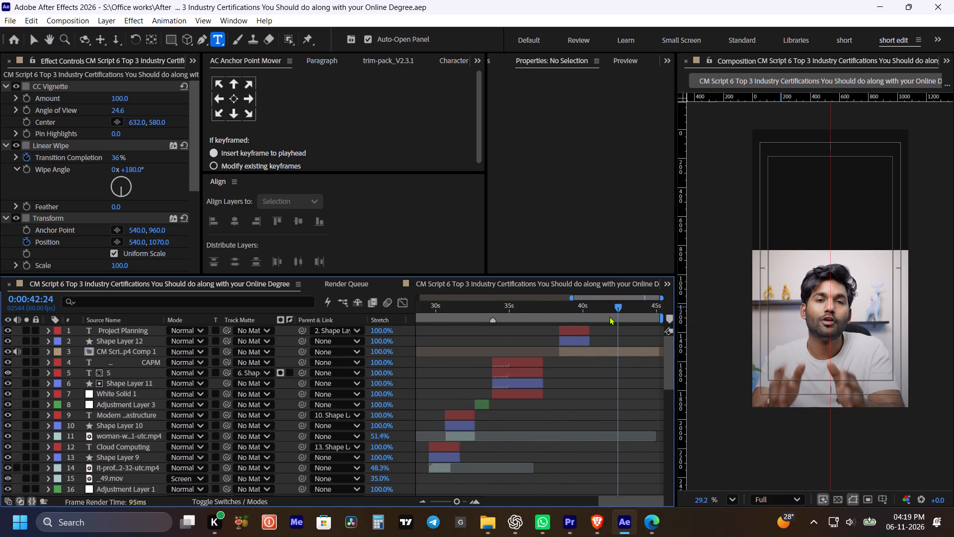
# Split the speaker clip at 0:00:42:17 and bring the part after the cut to the top of the layer stack.
pyautogui.hotkey('ctrl', 'Left')
pyautogui.hotkey('ctrl', 'Left')
pyautogui.hotkey('ctrl', 'Left')
pyautogui.hotkey('ctrl', 'Left')
pyautogui.hotkey('ctrl', 'Left')
pyautogui.hotkey('ctrl', 'Left')
pyautogui.hotkey('ctrl', 'Left')
pyautogui.hotkey('ctrl', 'Left')
pyautogui.hotkey('ctrl', 'Left')
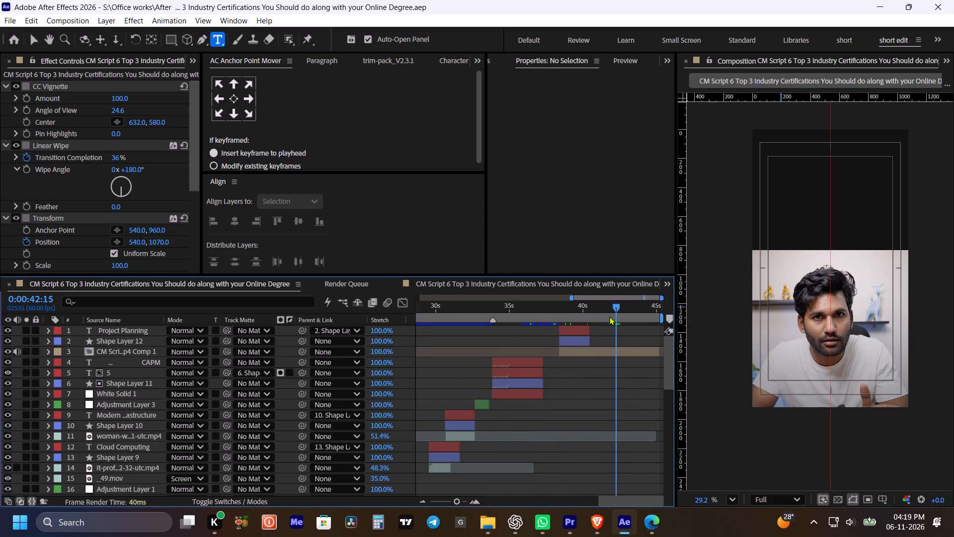
pyautogui.hotkey('ctrl', 'Right')
pyautogui.hotkey('ctrl', 'Right')
pyautogui.hotkey('ctrl', 'Left')
pyautogui.hotkey('ctrl', 'Right')
pyautogui.hotkey('ctrl', 's')
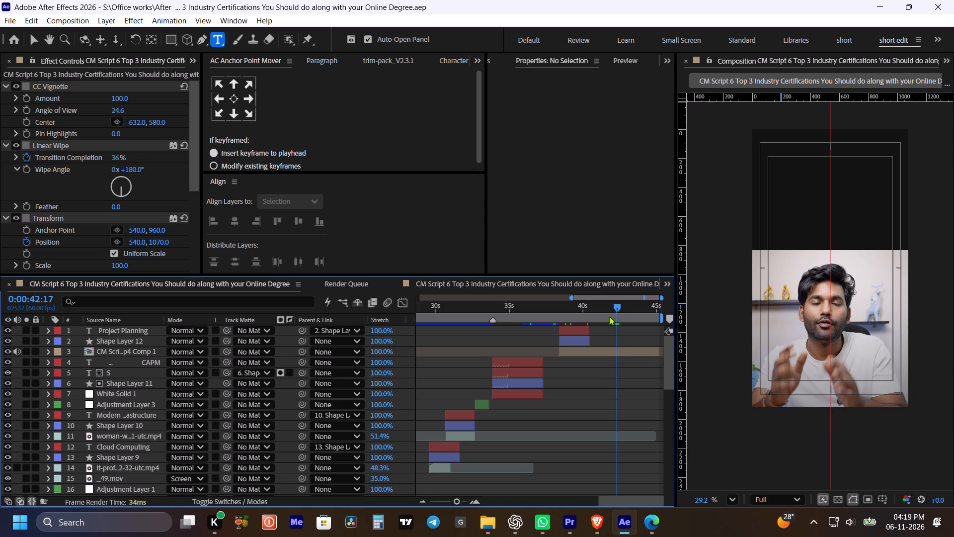
pyautogui.click(657, 403)
pyautogui.click(642, 375)
pyautogui.click(635, 354)
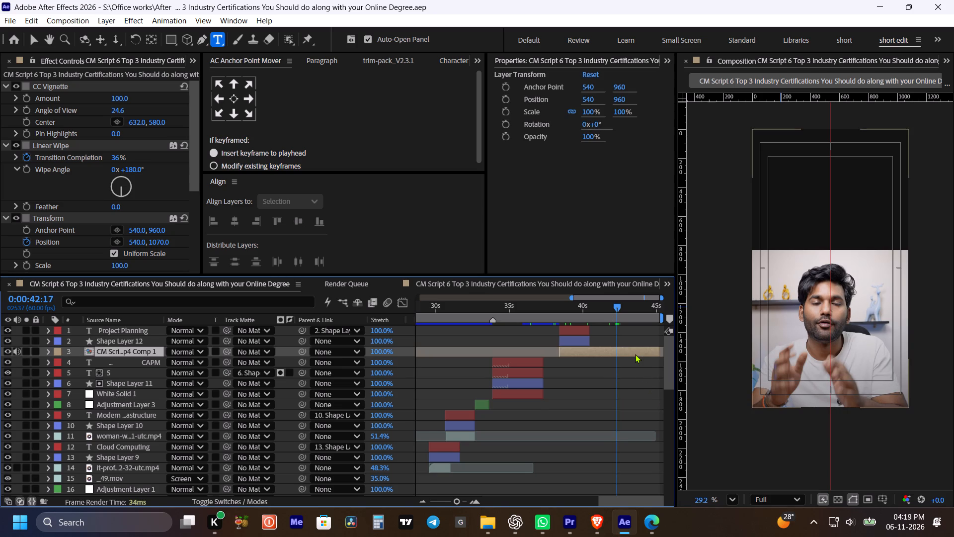
pyautogui.hotkey('ctrl', 'shift', 'd')
pyautogui.click(635, 354)
pyautogui.hotkey('ctrl', 'alt', 'shift', 'Up')
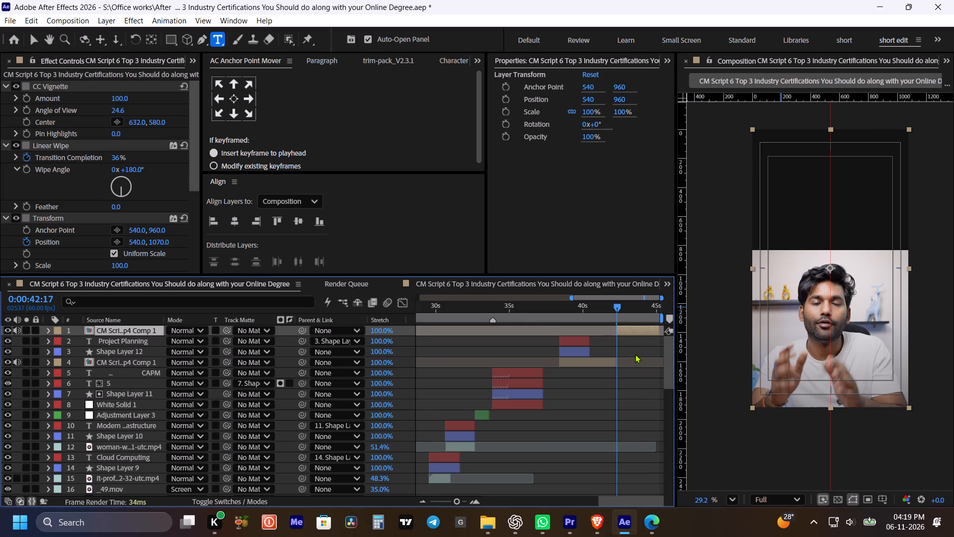
# Save the project.
pyautogui.hotkey('ctrl', 's')
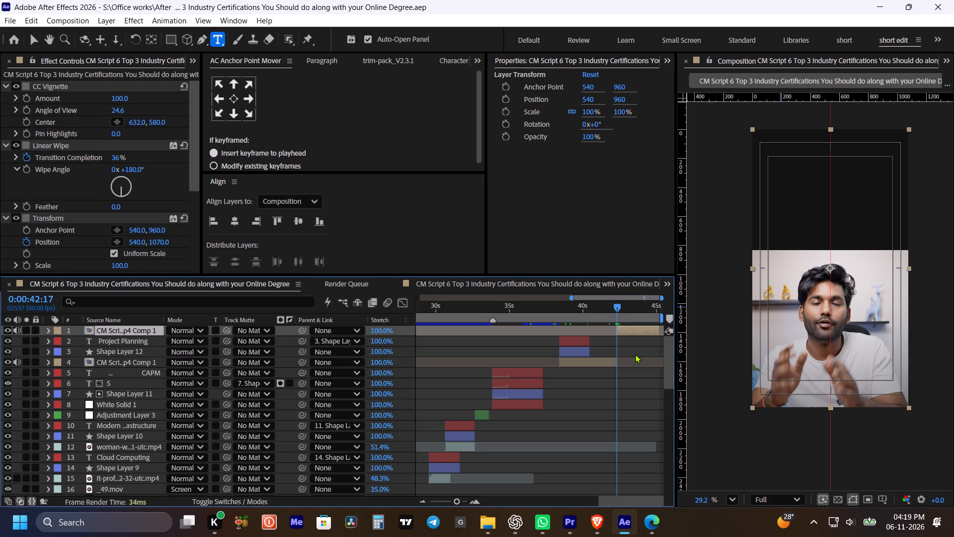
pyautogui.hotkey('ctrl', 's')
# Move the Project Planning text and its shape layer below both speaker clips in the layer stack.
pyautogui.click(556, 320)
pyautogui.keyDown('shift'); pyautogui.click(568, 342); pyautogui.keyUp('shift')
pyautogui.keyDown('shift'); pyautogui.click(568, 349); pyautogui.keyUp('shift')
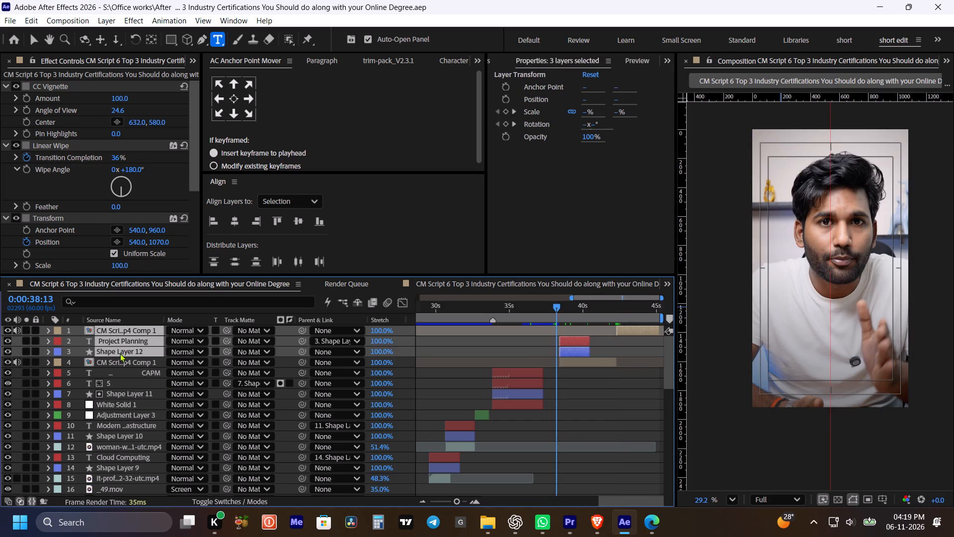
pyautogui.click(119, 352)
pyautogui.keyDown('ctrl'); pyautogui.click(124, 329); pyautogui.keyUp('ctrl')
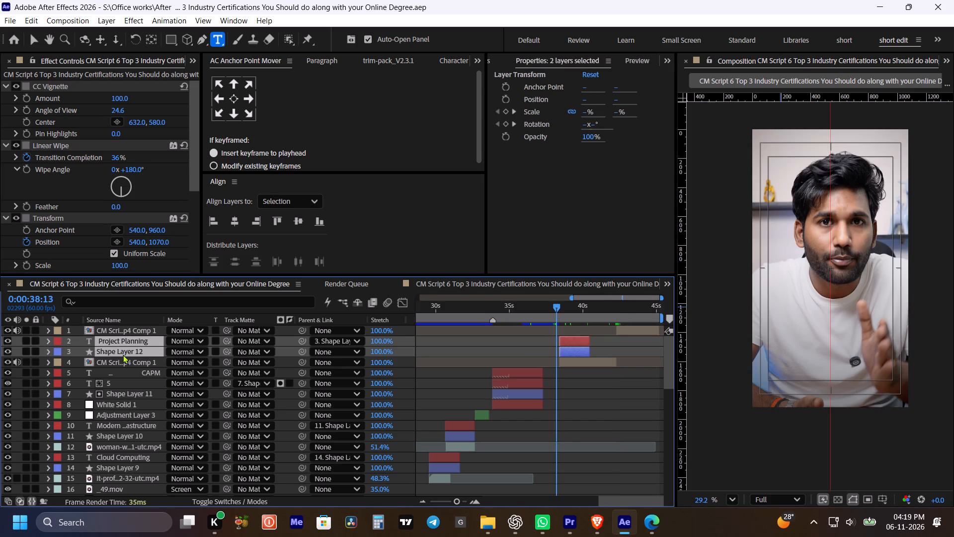
pyautogui.moveTo(123, 355); pyautogui.dragTo(126, 365)
# Copy the gradient White Solid 1 from the AWS title section and paste it below the Project Planning label, starting at 0:00:38:24.
pyautogui.keyDown('alt'); pyautogui.scroll(2, 580, 361); pyautogui.keyUp('alt')
pyautogui.press('space')
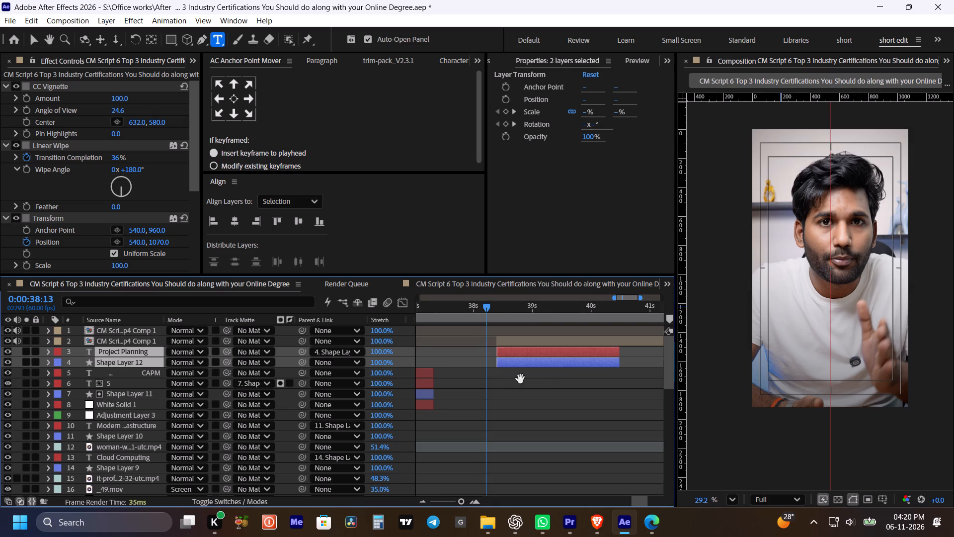
pyautogui.moveTo(520, 379); pyautogui.dragTo(531, 381)
pyautogui.keyDown('alt'); pyautogui.scroll(-3, 570, 376); pyautogui.keyUp('alt')
pyautogui.scroll(-4, 570, 393)
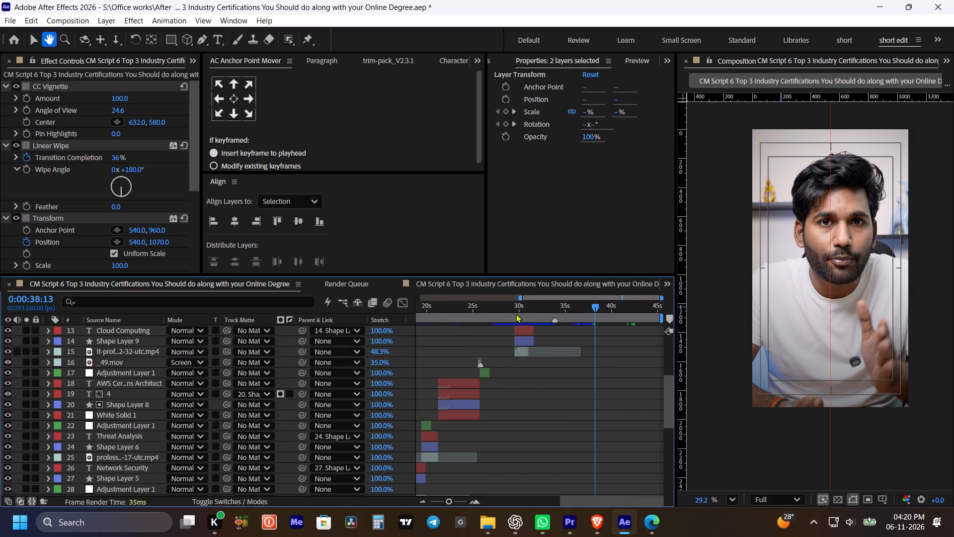
pyautogui.click(455, 307)
pyautogui.click(459, 415)
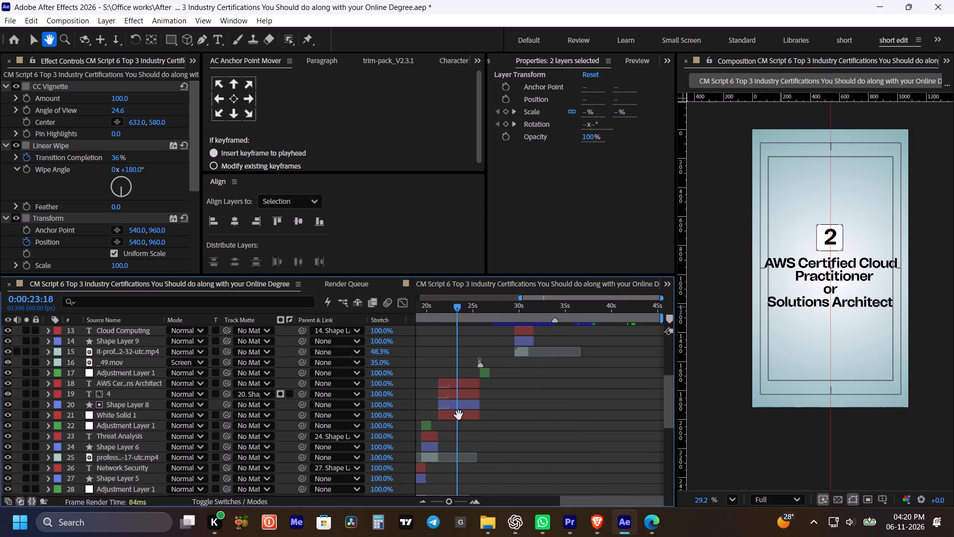
pyautogui.press('v')
pyautogui.click(459, 417)
pyautogui.hotkey('ctrl', 'c')
pyautogui.scroll(4, 568, 403)
pyautogui.press('space')
pyautogui.press('space')
pyautogui.press('space')
pyautogui.press('space')
pyautogui.press('space')
pyautogui.press('space')
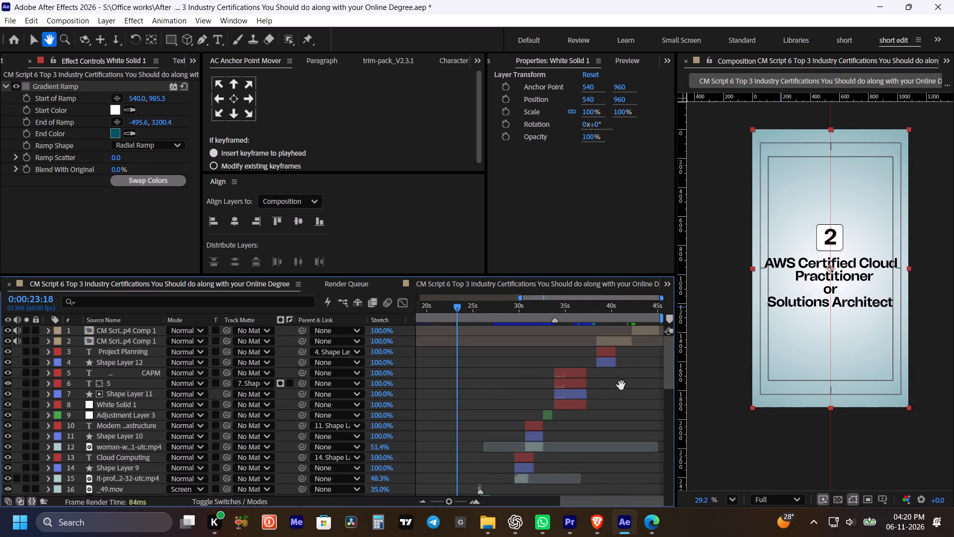
pyautogui.moveTo(621, 385); pyautogui.dragTo(528, 435)
pyautogui.keyDown('shift'); pyautogui.click(599, 305); pyautogui.keyUp('shift')
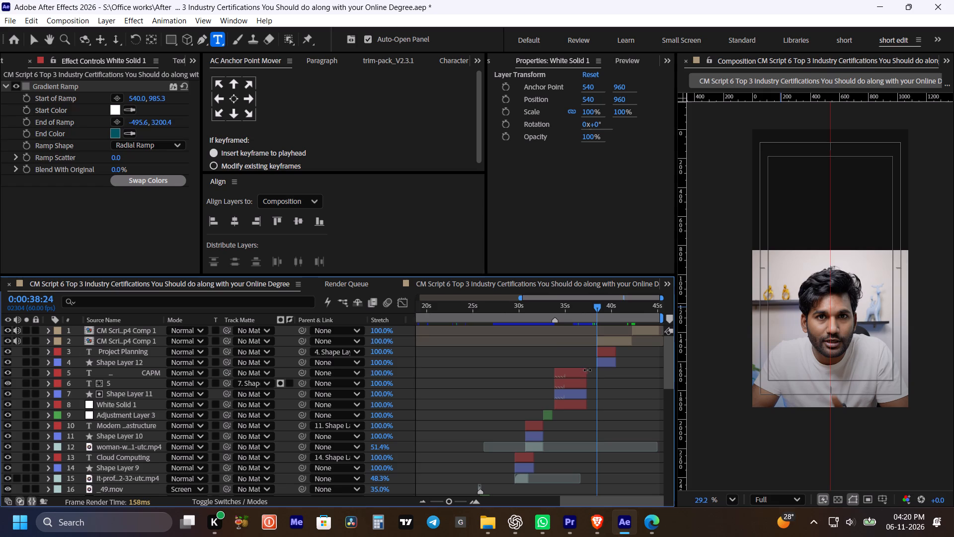
pyautogui.click(586, 372)
pyautogui.hotkey('ctrl', 'v')
pyautogui.press('[')
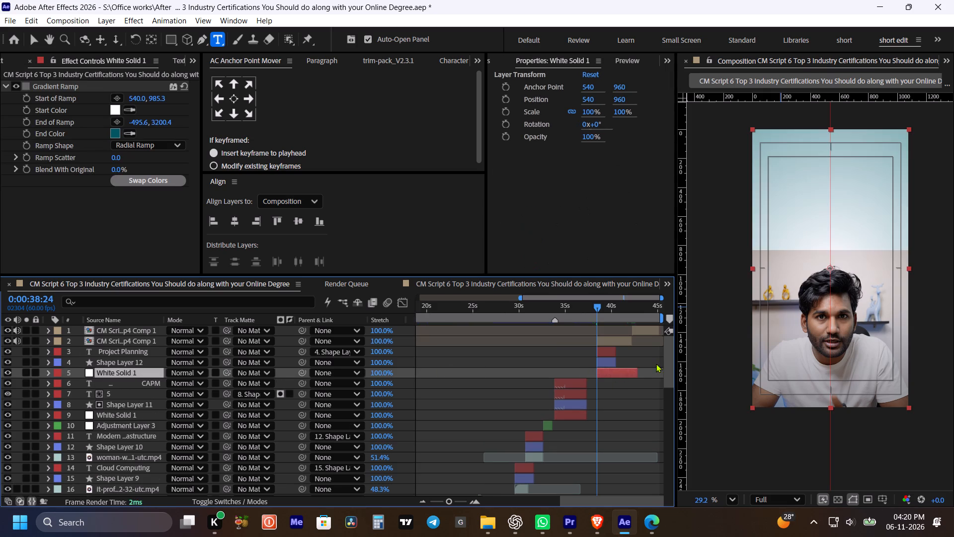
# Extend the end of the pasted white solid by about one second and save the project.
pyautogui.moveTo(640, 370); pyautogui.dragTo(648, 372)
pyautogui.hotkey('ctrl', 's')
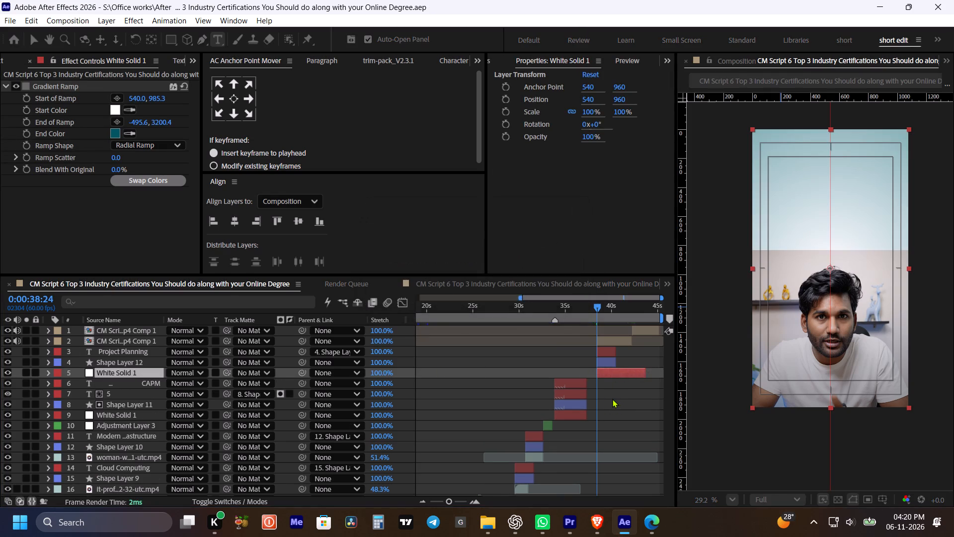
# Preview the split-screen section and raise the Project Planning label's shape layer to vertical position 326.3, above the speaker.
pyautogui.keyDown('alt'); pyautogui.scroll(2, 612, 399); pyautogui.keyUp('alt')
pyautogui.press('space')
pyautogui.moveTo(606, 399); pyautogui.dragTo(572, 405)
pyautogui.click(501, 309)
pyautogui.press('space')
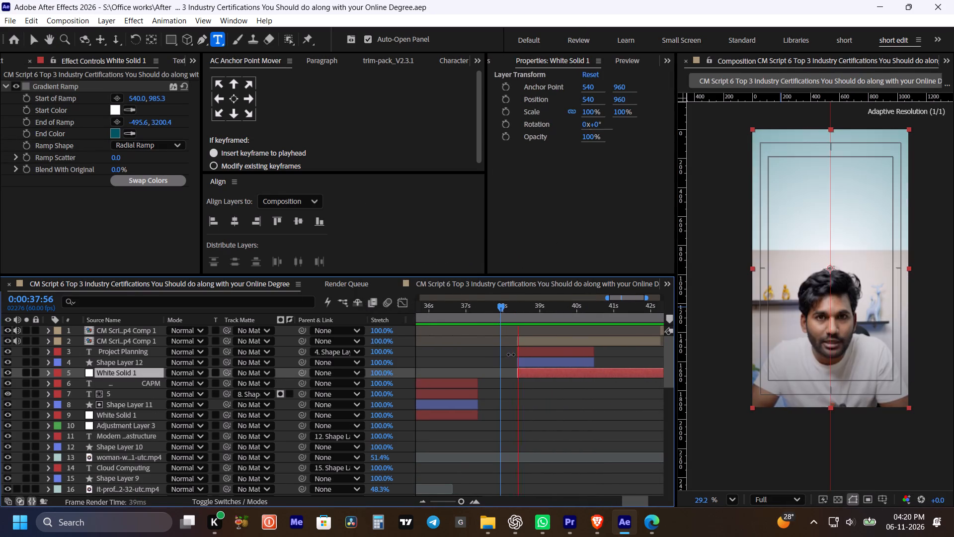
pyautogui.press('space')
pyautogui.click(578, 393)
pyautogui.click(551, 352)
pyautogui.keyDown('shift'); pyautogui.click(551, 359); pyautogui.keyUp('shift')
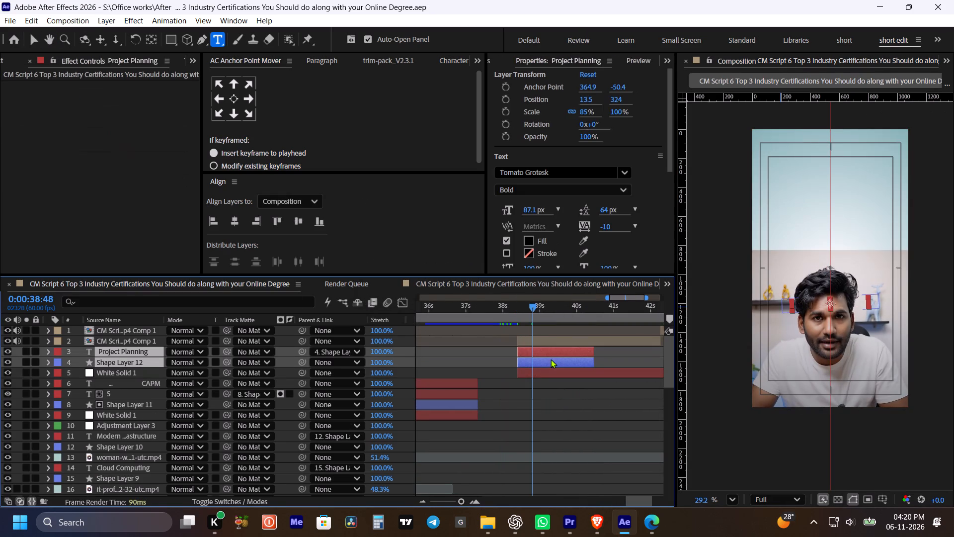
pyautogui.click(557, 383)
pyautogui.click(555, 363)
pyautogui.moveTo(619, 99); pyautogui.dragTo(470, 109)
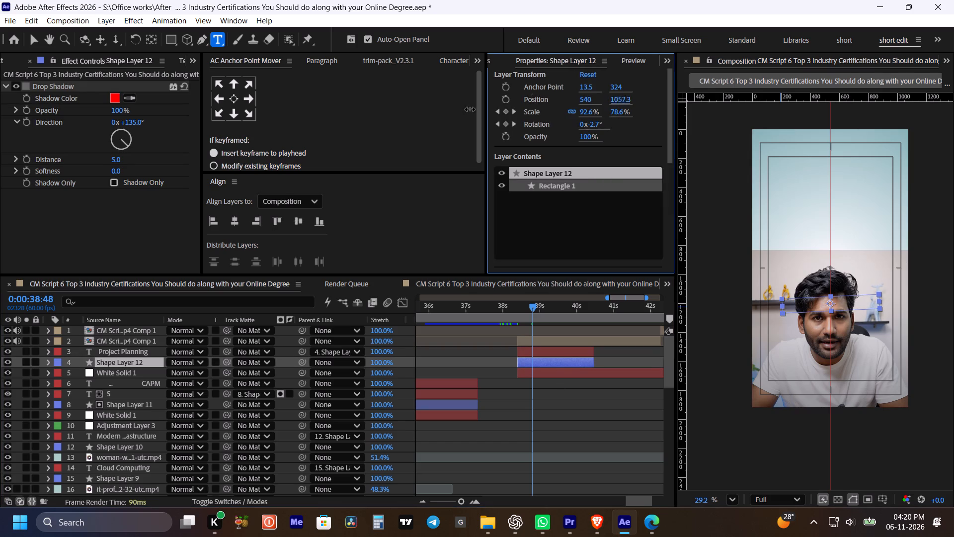
pyautogui.moveTo(470, 109); pyautogui.dragTo(115, 220)
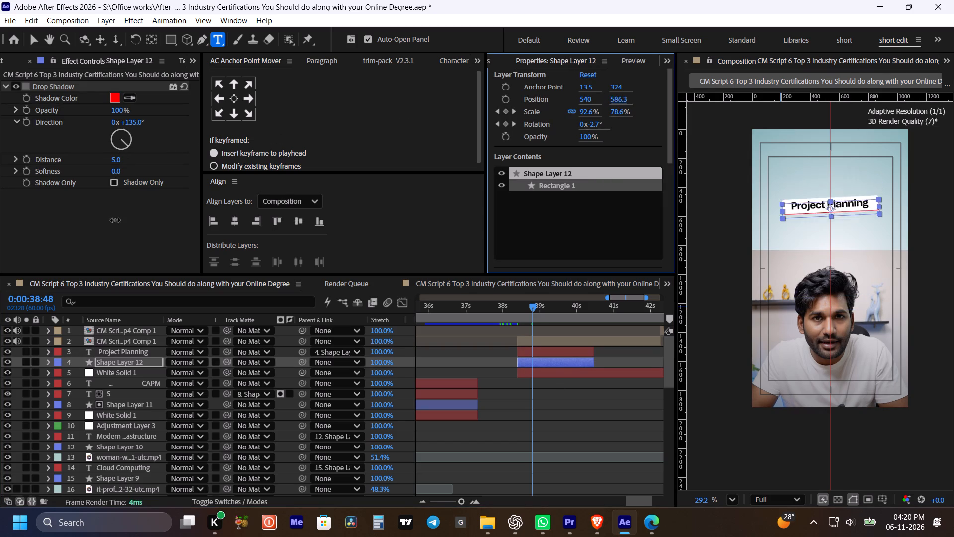
pyautogui.moveTo(115, 220); pyautogui.dragTo(0, 183)
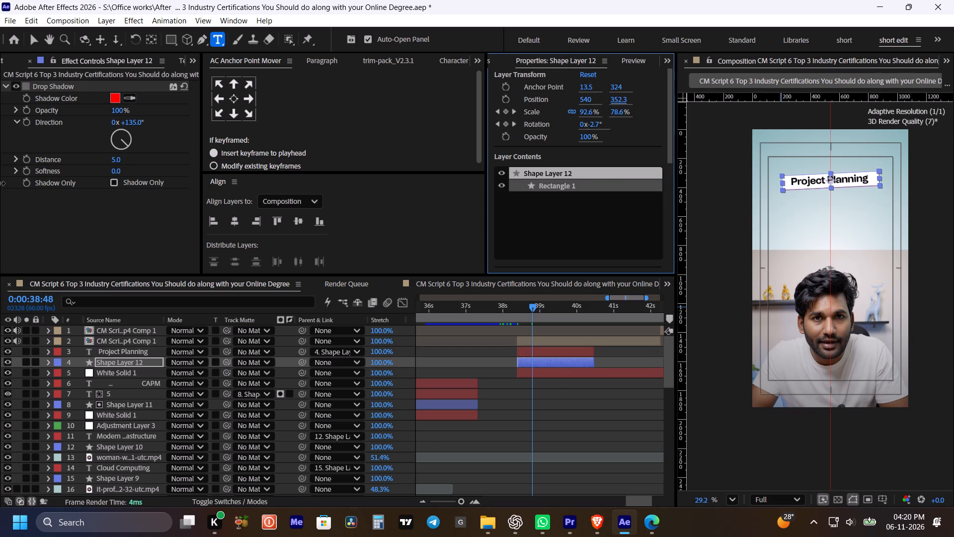
pyautogui.moveTo(0, 183); pyautogui.dragTo(0, 182)
pyautogui.moveTo(619, 103); pyautogui.dragTo(602, 101)
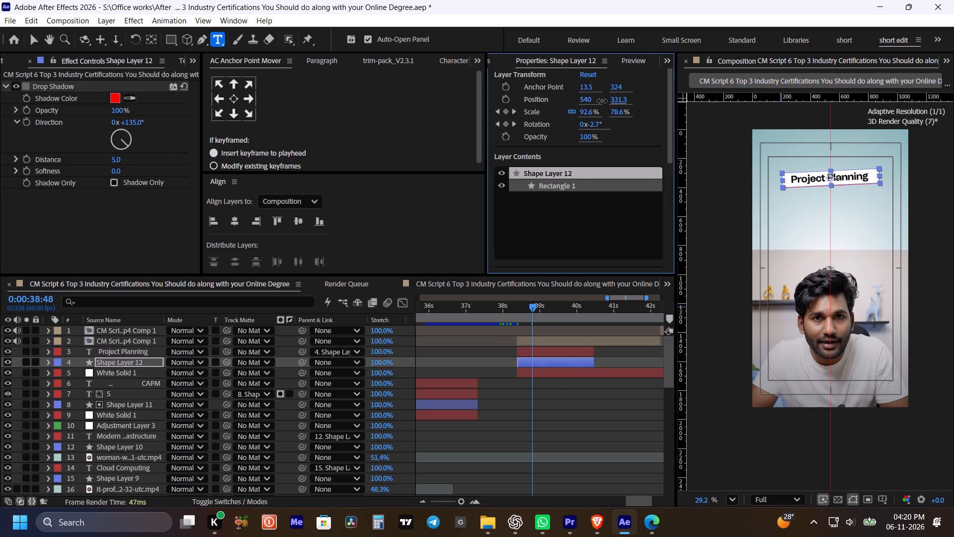
pyautogui.moveTo(602, 101); pyautogui.dragTo(598, 105)
# Duplicate the Project Planning text and its shape layer, and stack the two copies together above the originals.
pyautogui.click(500, 311)
pyautogui.press('space')
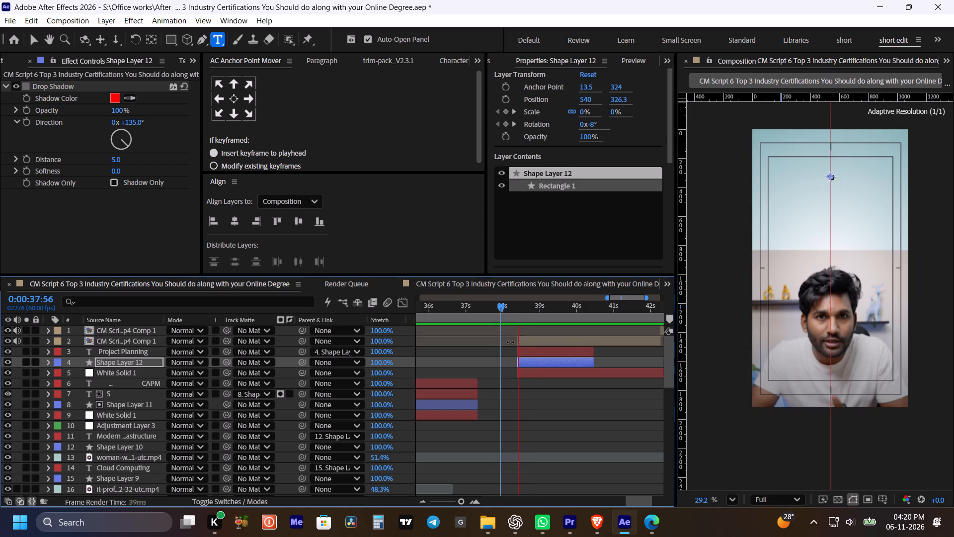
pyautogui.press('space')
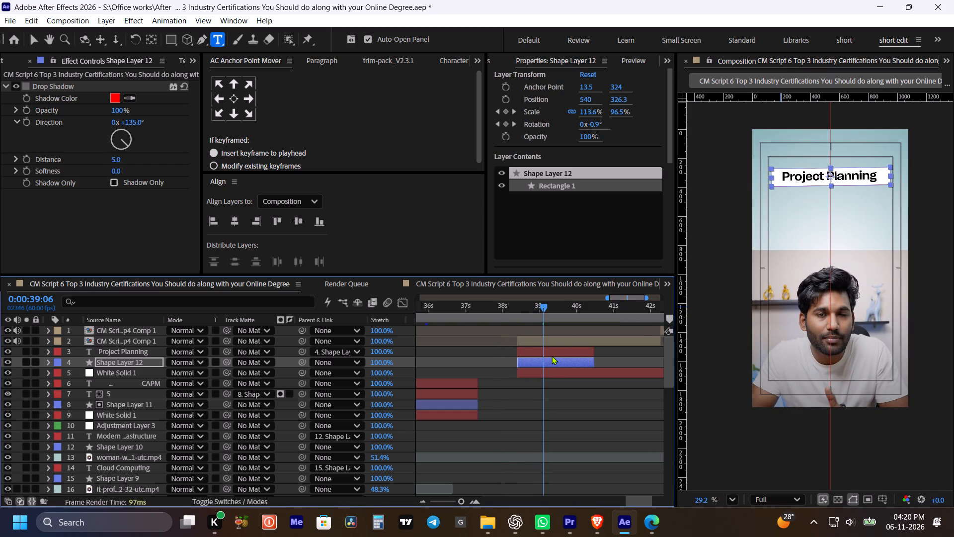
pyautogui.keyDown('shift'); pyautogui.click(552, 356); pyautogui.keyUp('shift')
pyautogui.hotkey('ctrl', 'd')
pyautogui.moveTo(150, 373); pyautogui.dragTo(150, 365)
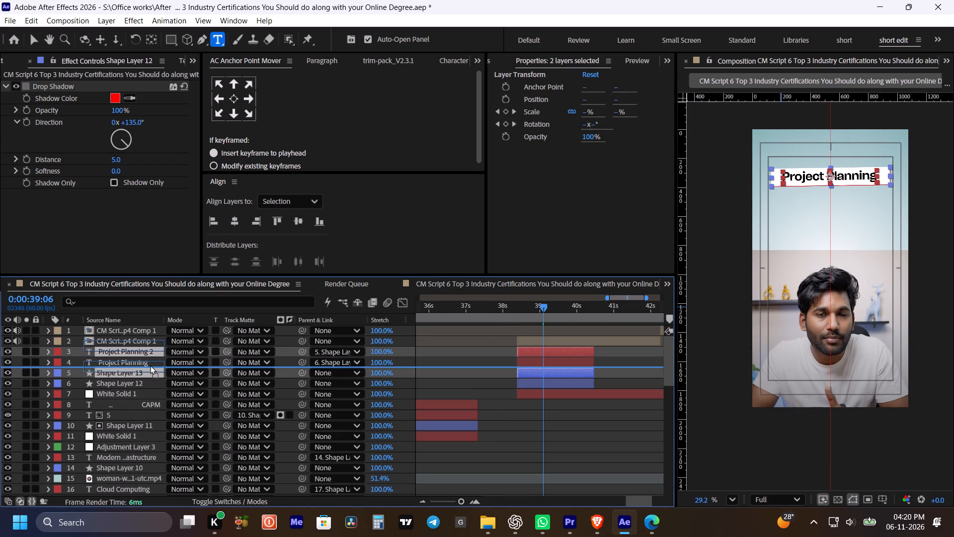
pyautogui.moveTo(150, 365); pyautogui.dragTo(150, 361)
# Lower the duplicated label's shape layer to vertical position 514.3, beneath the first Project Planning label.
pyautogui.click(570, 408)
pyautogui.click(561, 360)
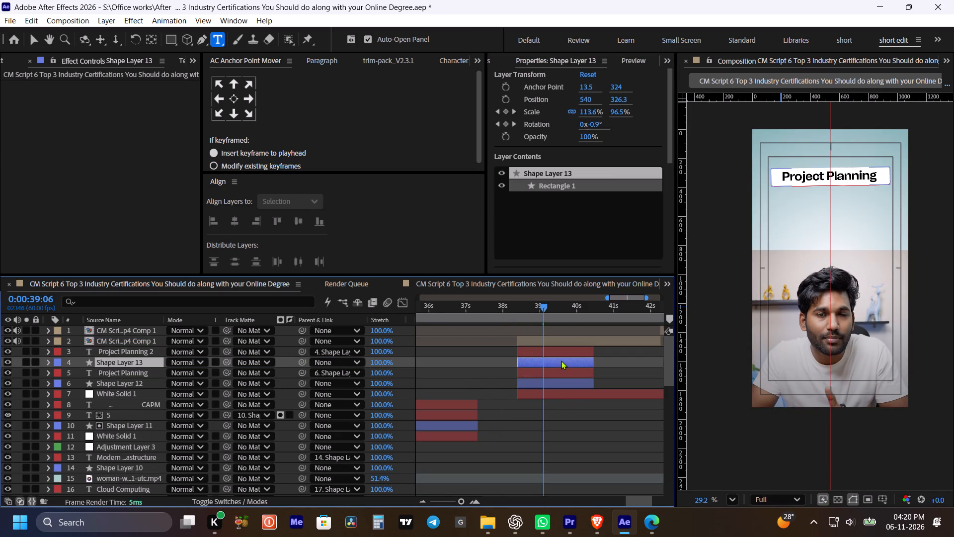
pyautogui.moveTo(614, 95); pyautogui.dragTo(698, 139)
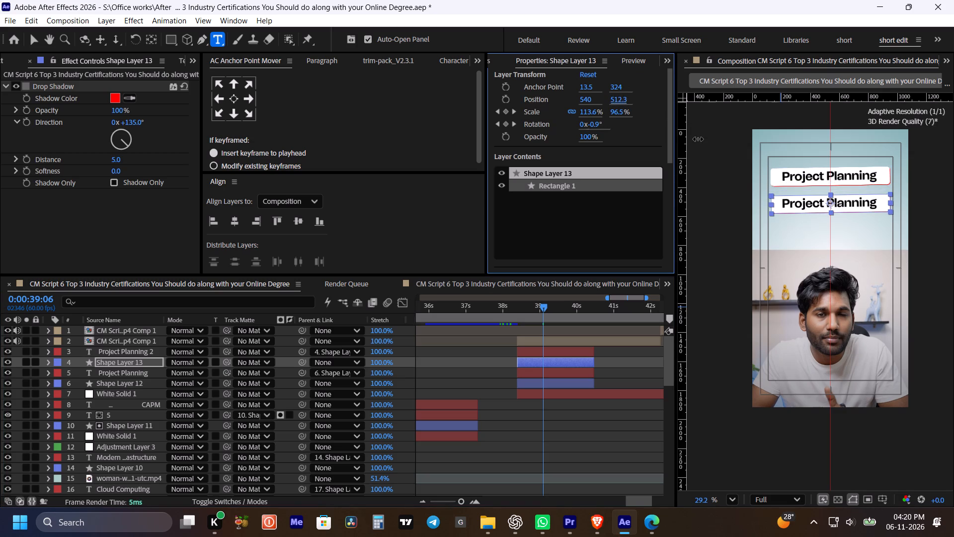
pyautogui.moveTo(698, 139); pyautogui.dragTo(698, 140)
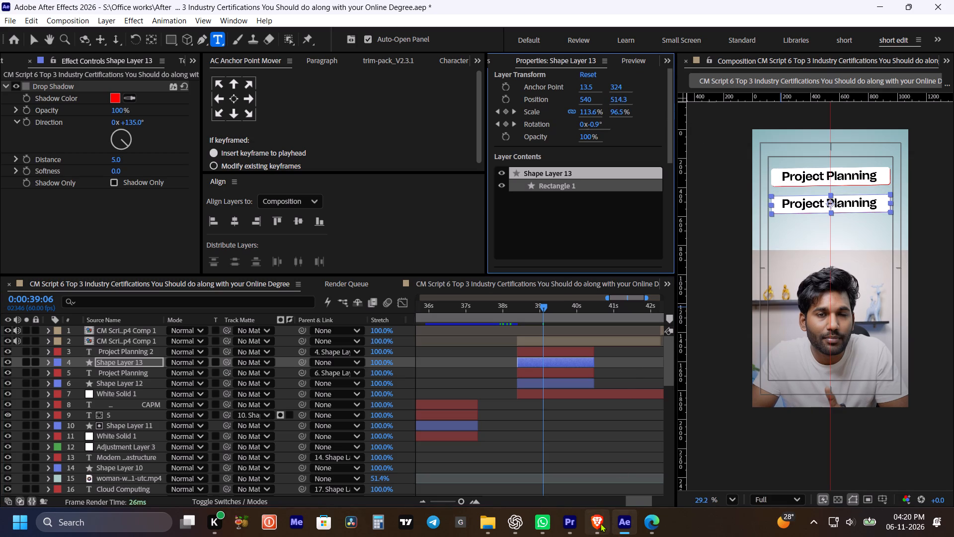
# Copy the word "budgeting" from the script in the Brave browser and replace the duplicated label's text with "Budgeting".
pyautogui.click(600, 523)
pyautogui.doubleClick(427, 333)
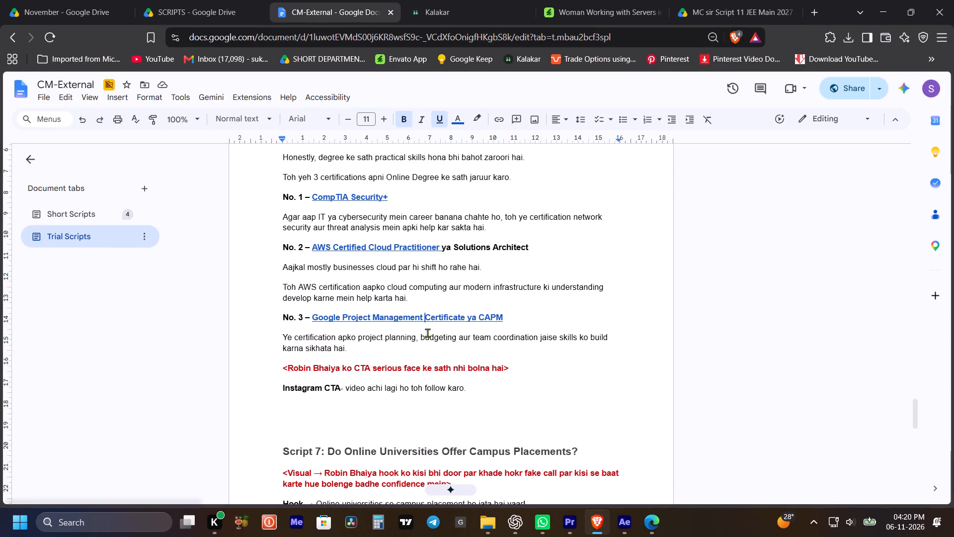
pyautogui.doubleClick(426, 336)
pyautogui.hotkey('ctrl', 'c')
pyautogui.hotkey('ctrl', 'c')
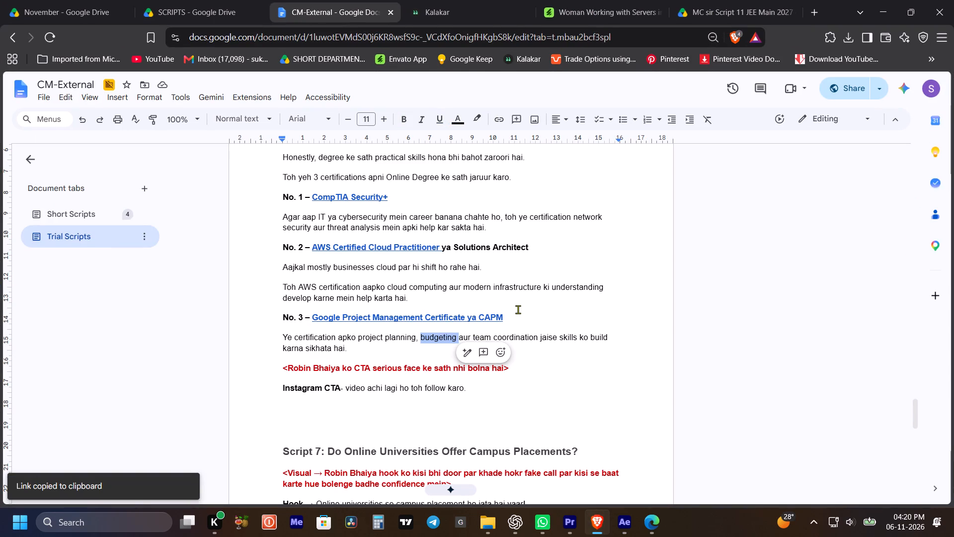
pyautogui.click(618, 533)
pyautogui.click(578, 434)
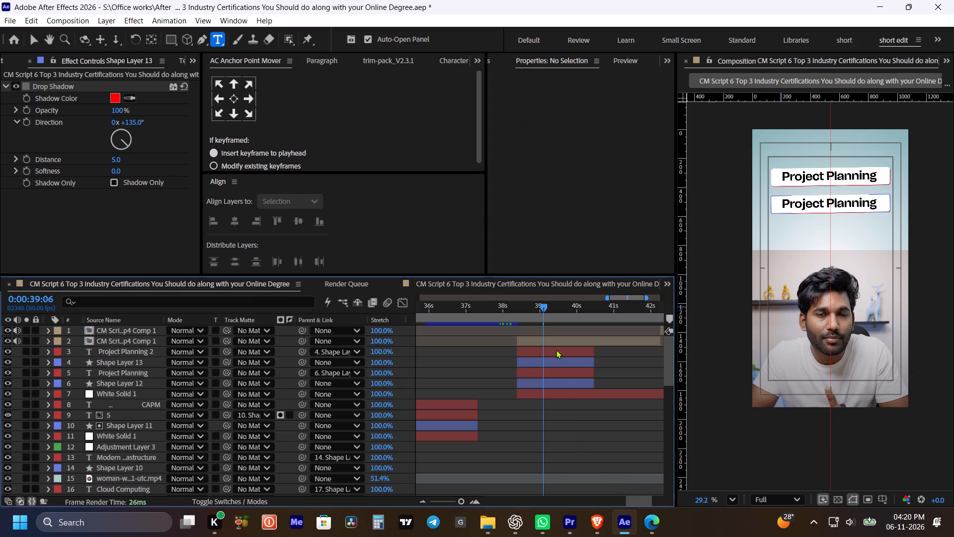
pyautogui.doubleClick(556, 350)
pyautogui.hotkey('ctrl', 'v')
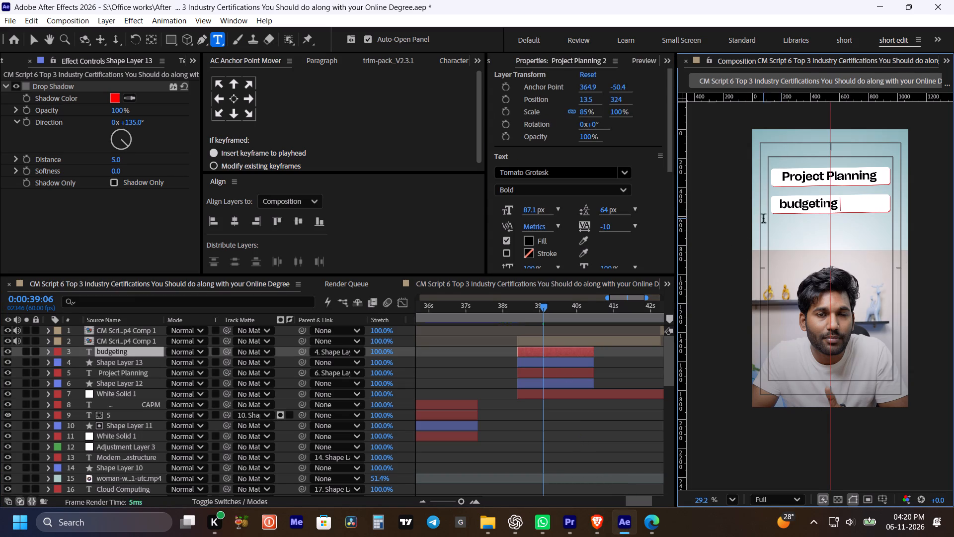
pyautogui.moveTo(785, 201); pyautogui.dragTo(778, 201)
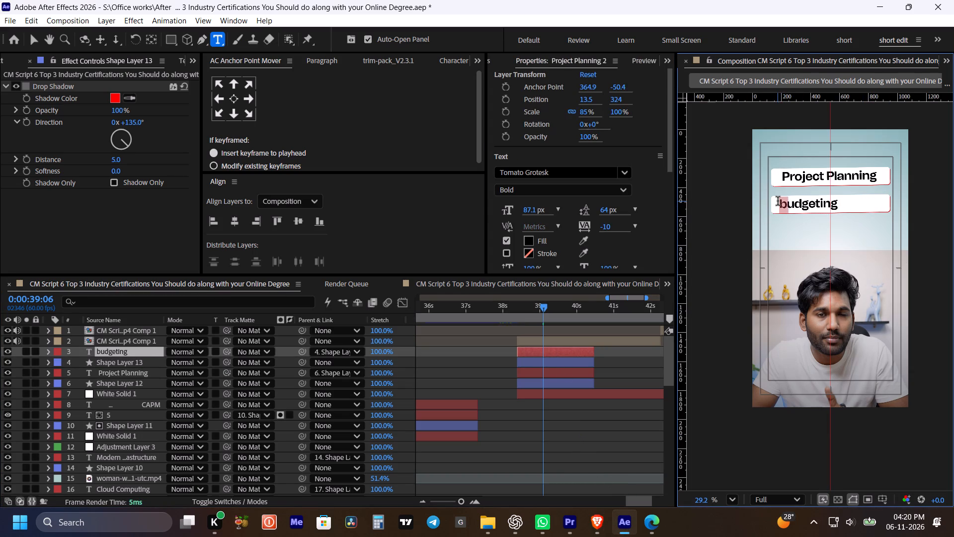
pyautogui.hotkey('shift', 'b')
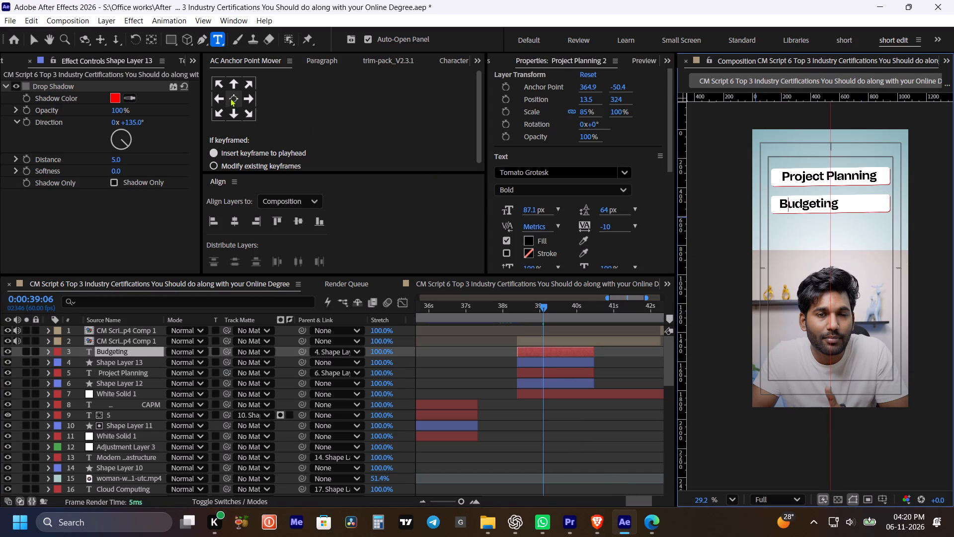
# Center the Budgeting text's anchor point so the word sits in the middle of its white box.
pyautogui.click(234, 94)
pyautogui.tripleClick(231, 96)
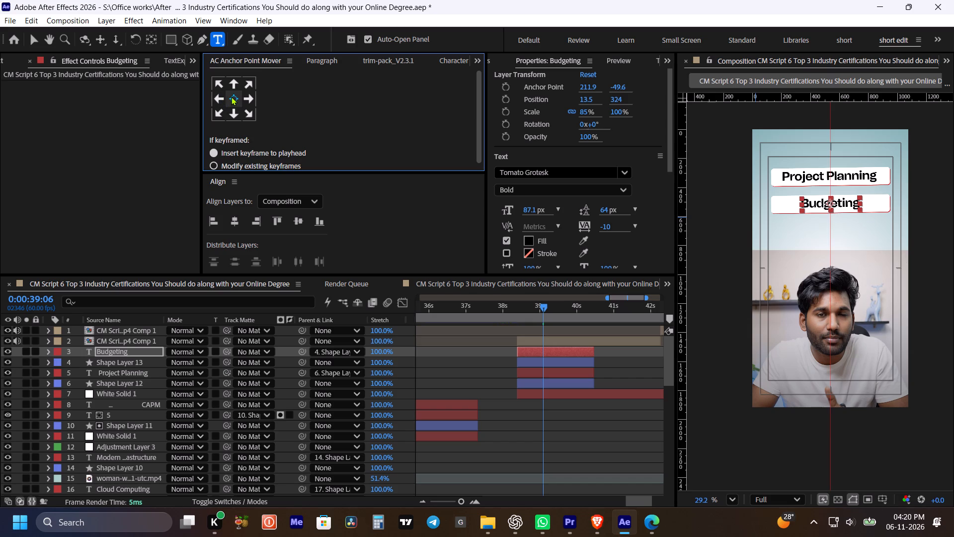
# Align the start of the Budgeting text and its shape layer to 0:00:39:06, and shift both slightly earlier, just before 39 seconds.
pyautogui.click(593, 423)
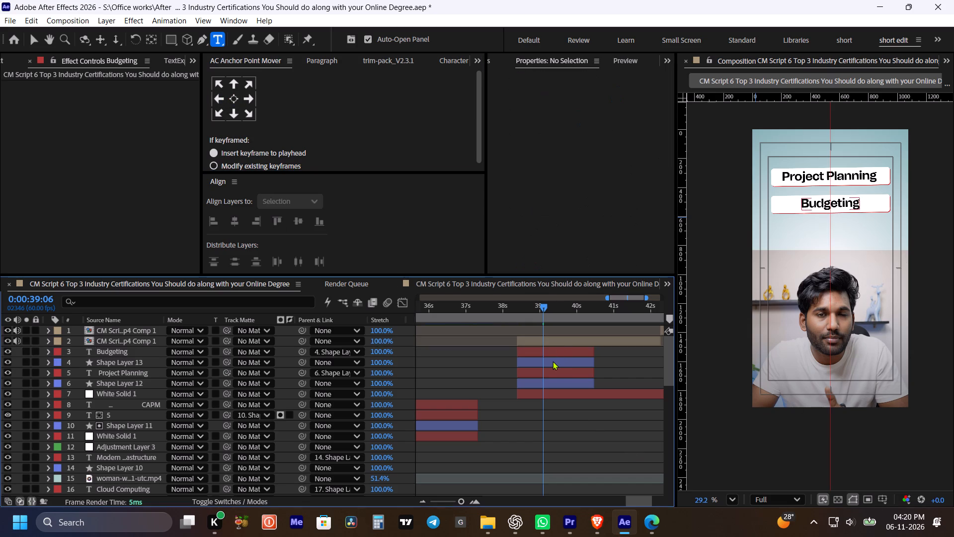
pyautogui.click(553, 361)
pyautogui.keyDown('shift'); pyautogui.click(553, 353); pyautogui.keyUp('shift')
pyautogui.press('[')
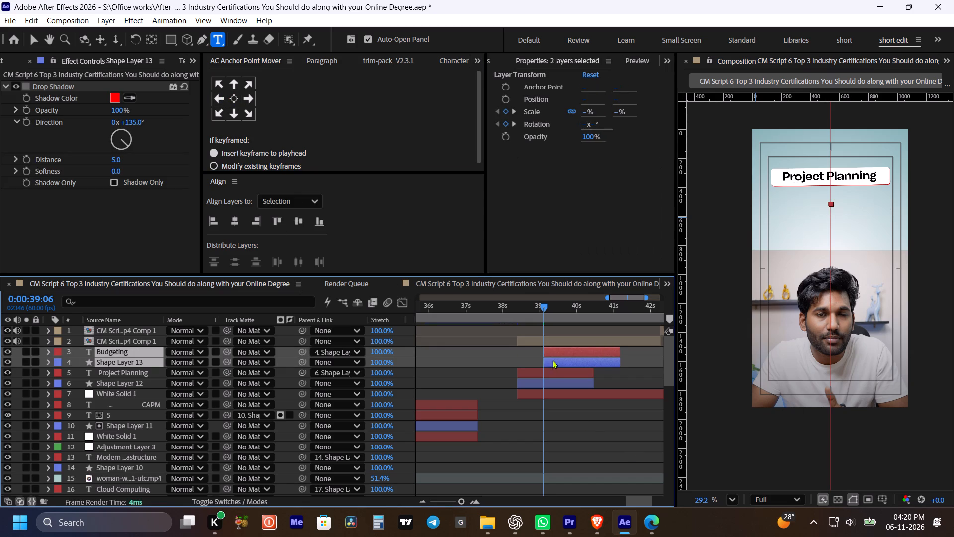
pyautogui.moveTo(556, 358); pyautogui.dragTo(549, 356)
# Preview the label timing, then duplicate the Budgeting text and shape, stack the copies above the originals, and start them at 0:00:39:42.
pyautogui.moveTo(515, 306); pyautogui.dragTo(511, 306)
pyautogui.press('space')
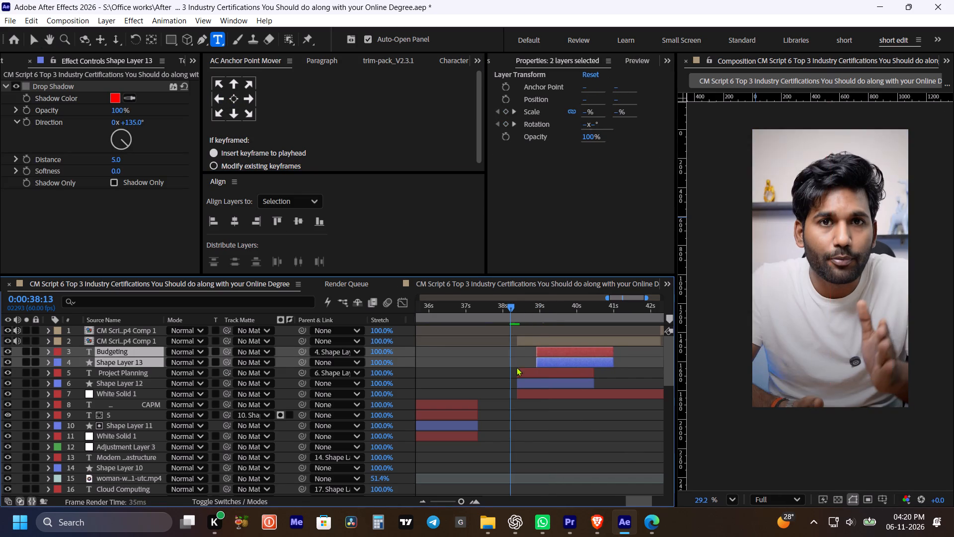
pyautogui.press('space')
pyautogui.press('space')
pyautogui.moveTo(566, 435); pyautogui.dragTo(556, 437)
pyautogui.press('space')
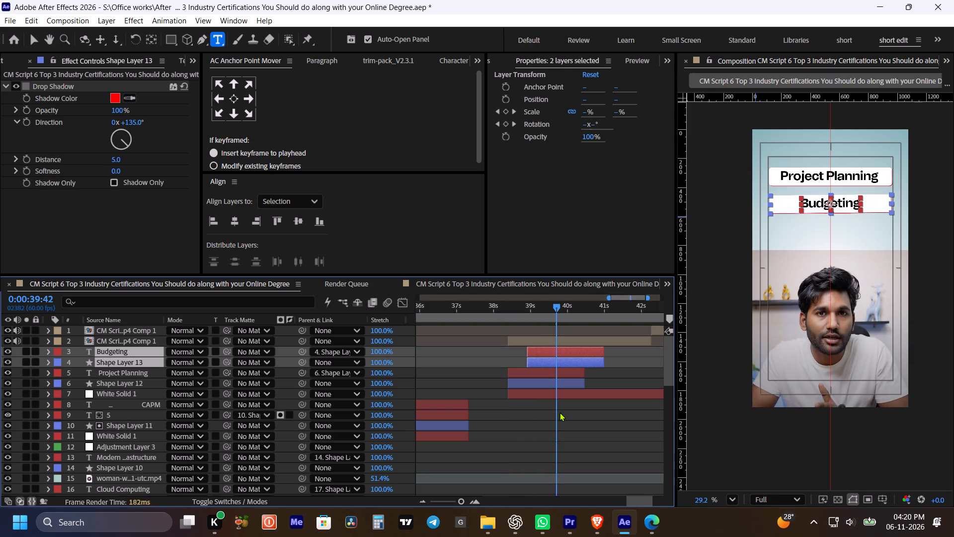
pyautogui.hotkey('ctrl', 'd')
pyautogui.moveTo(154, 371); pyautogui.dragTo(153, 361)
pyautogui.click(571, 361)
pyautogui.press('[')
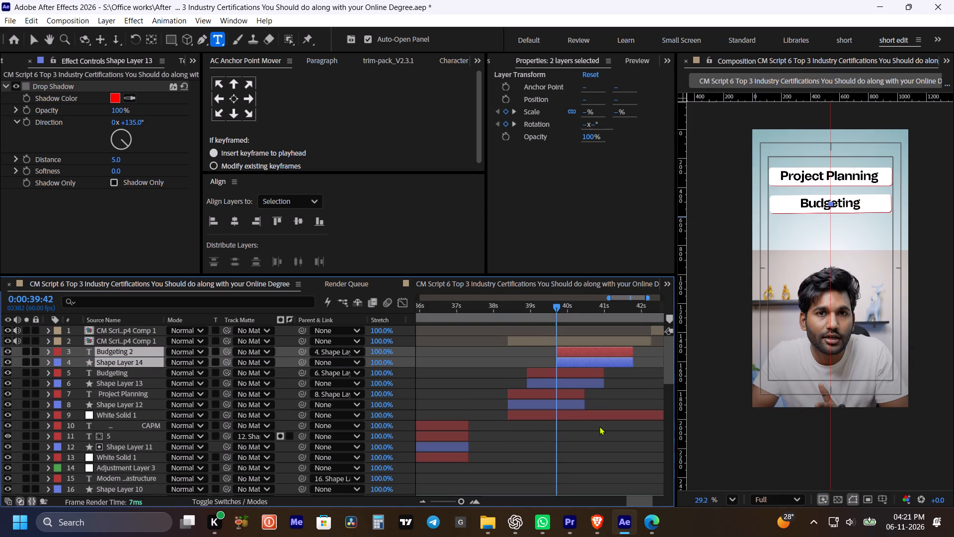
# Copy the phrase "team coordination" from the script in the Brave browser and return to After Effects.
pyautogui.press('space')
pyautogui.moveTo(602, 448); pyautogui.dragTo(586, 443)
pyautogui.click(598, 528)
pyautogui.click(610, 405)
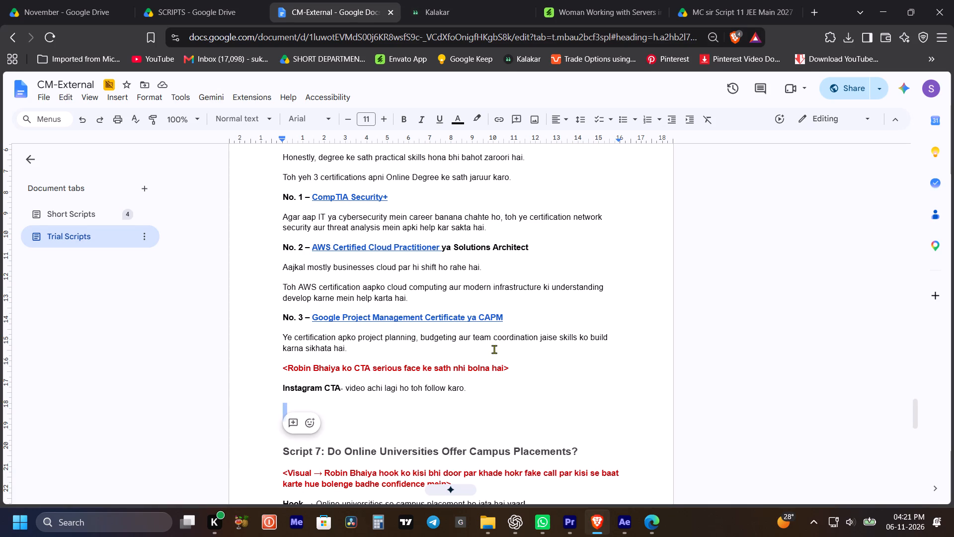
pyautogui.moveTo(538, 335); pyautogui.dragTo(472, 333)
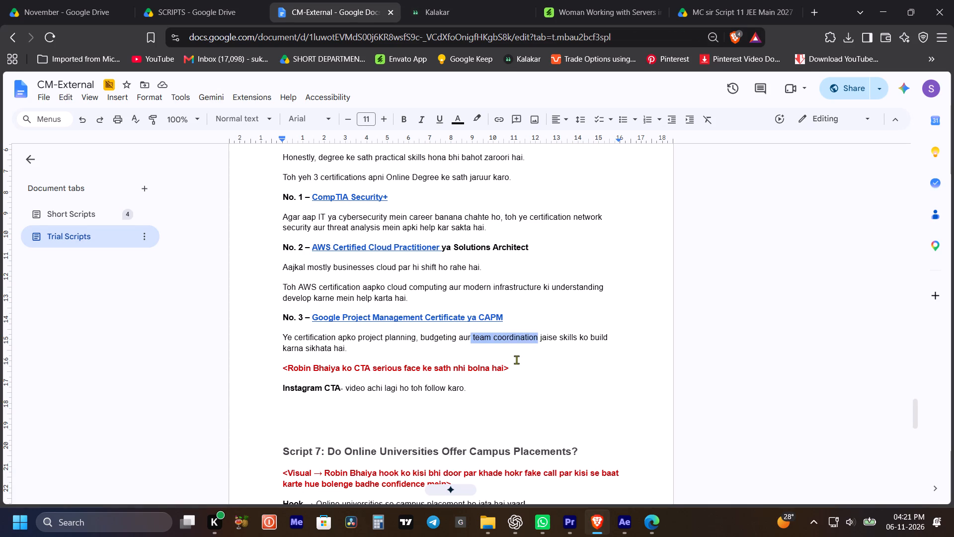
pyautogui.hotkey('ctrl', 'c')
pyautogui.hotkey('ctrl', 'c')
pyautogui.click(635, 528)
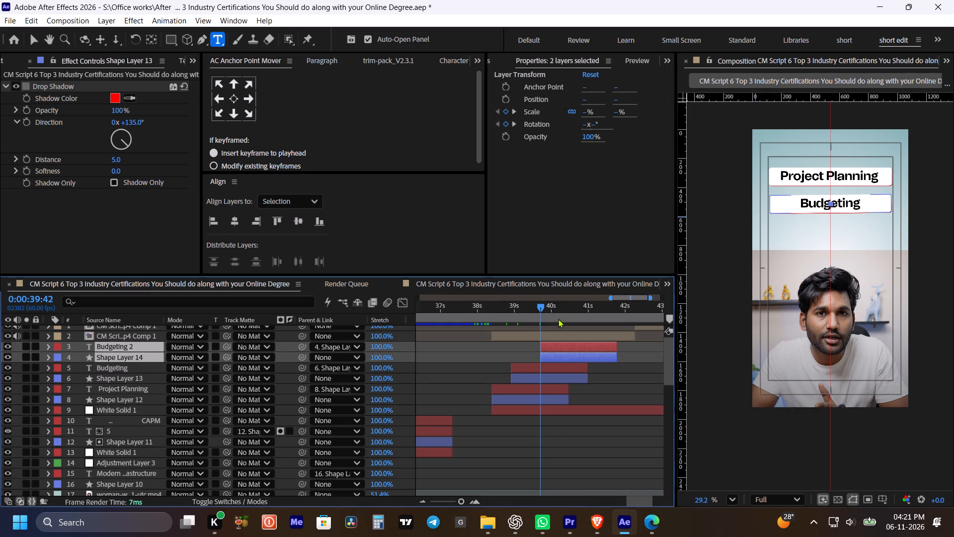
# Extend the end of the Project Planning text and its shape layer to just past 41 seconds.
pyautogui.moveTo(554, 307); pyautogui.dragTo(560, 309)
pyautogui.click(568, 401)
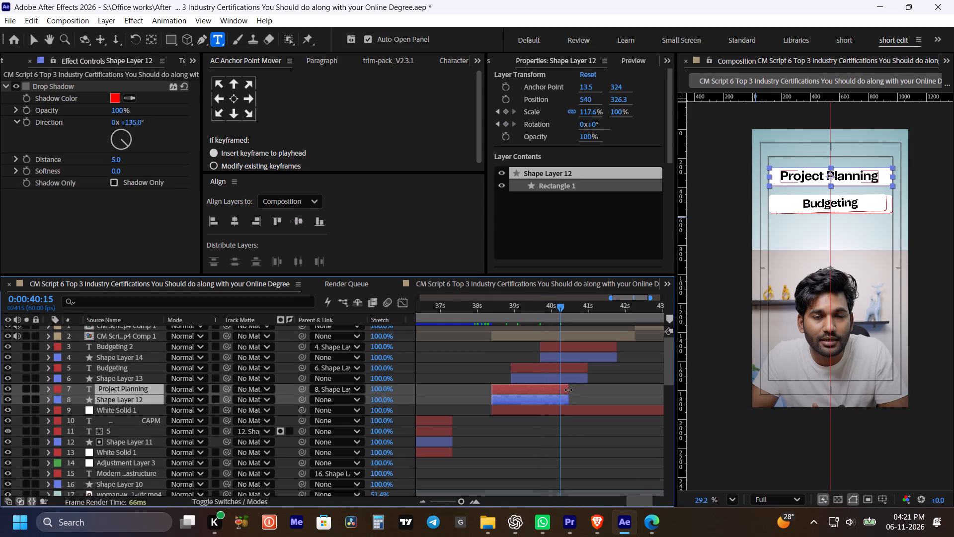
pyautogui.keyDown('shift'); pyautogui.click(568, 390); pyautogui.keyUp('shift')
pyautogui.moveTo(570, 390); pyautogui.dragTo(593, 395)
pyautogui.moveTo(600, 437); pyautogui.dragTo(592, 424)
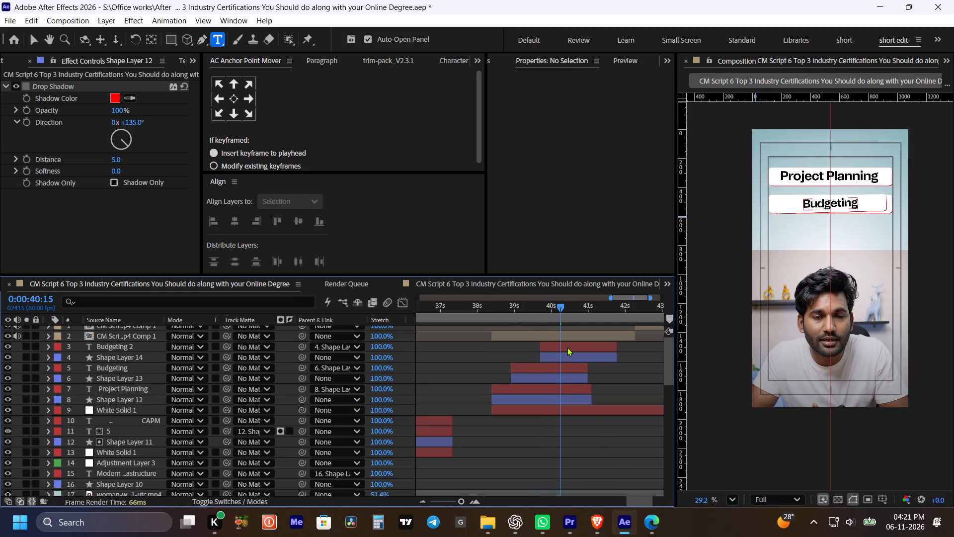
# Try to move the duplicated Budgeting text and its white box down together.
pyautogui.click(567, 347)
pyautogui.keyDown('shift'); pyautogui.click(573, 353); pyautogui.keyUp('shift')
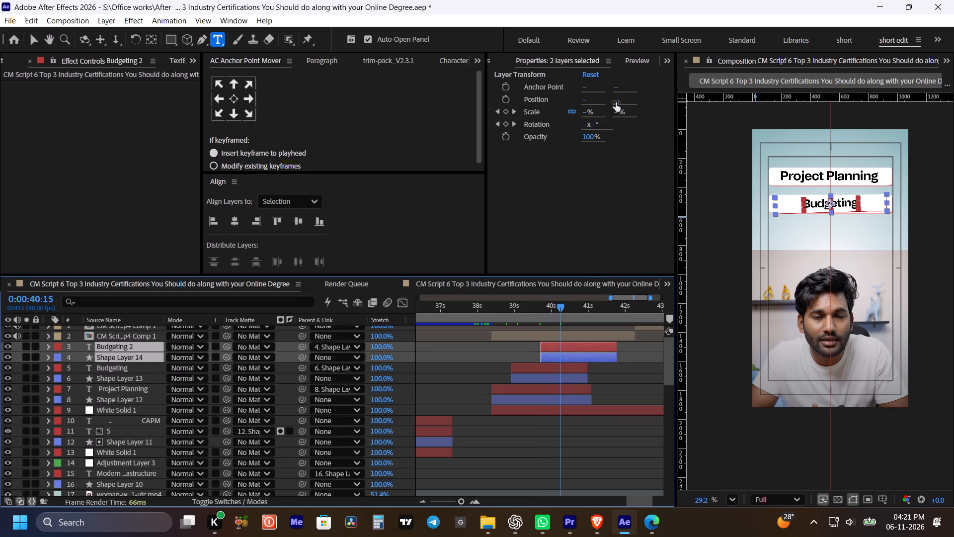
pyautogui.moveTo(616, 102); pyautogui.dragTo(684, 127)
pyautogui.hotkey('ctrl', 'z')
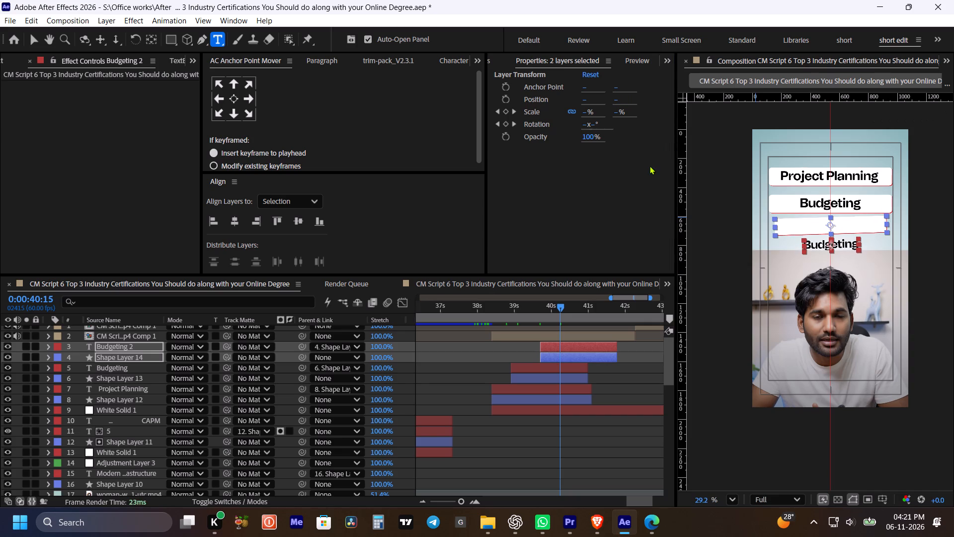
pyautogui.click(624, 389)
# Lower the duplicated label's box to Y position 705.3 and distribute the three label boxes evenly by vertical centre.
pyautogui.click(604, 357)
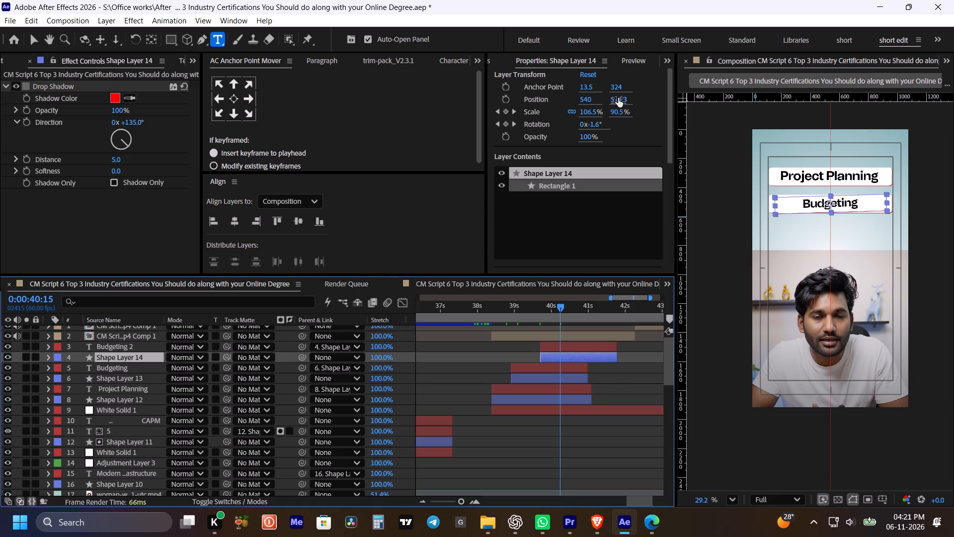
pyautogui.moveTo(618, 98); pyautogui.dragTo(707, 131)
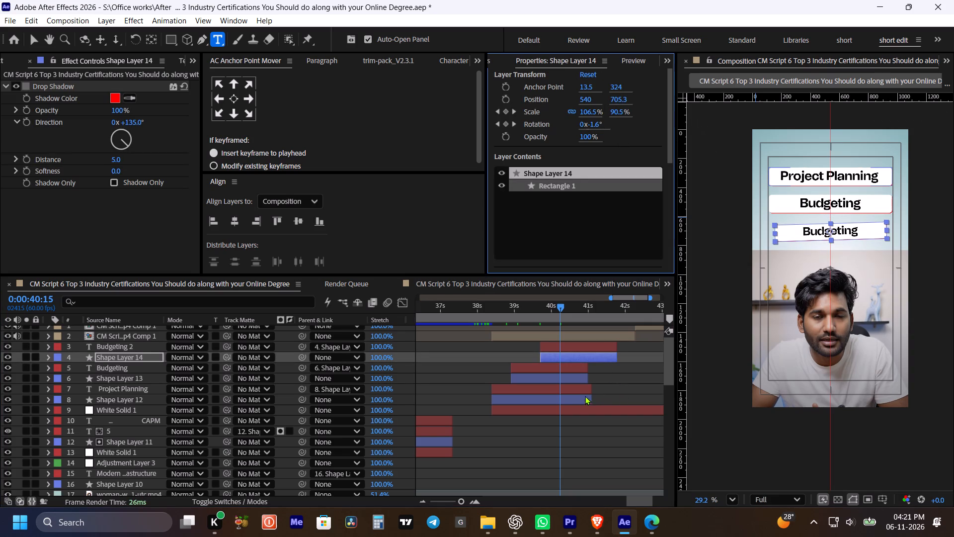
pyautogui.keyDown('ctrl'); pyautogui.click(586, 399); pyautogui.keyUp('ctrl')
pyautogui.keyDown('ctrl'); pyautogui.click(581, 376); pyautogui.keyUp('ctrl')
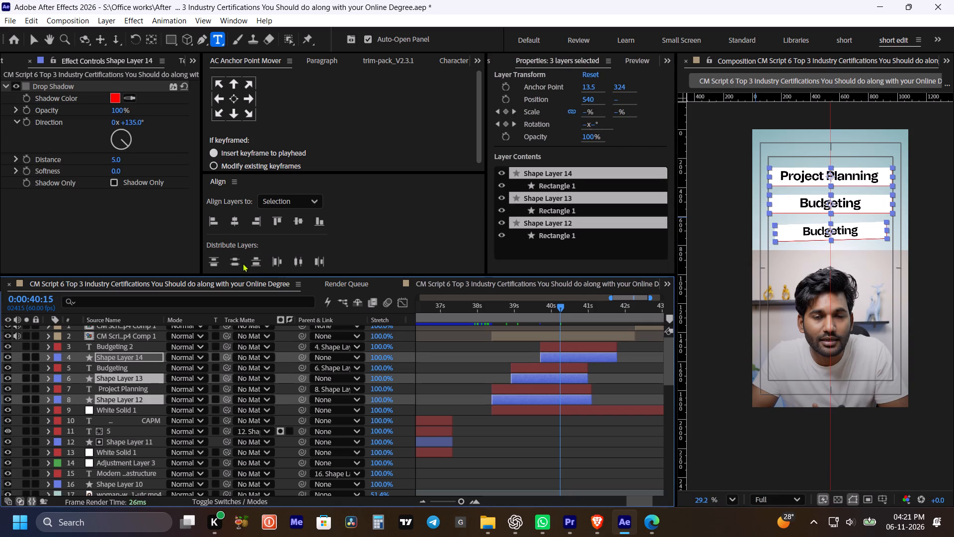
pyautogui.click(238, 262)
pyautogui.moveTo(601, 439); pyautogui.dragTo(598, 425)
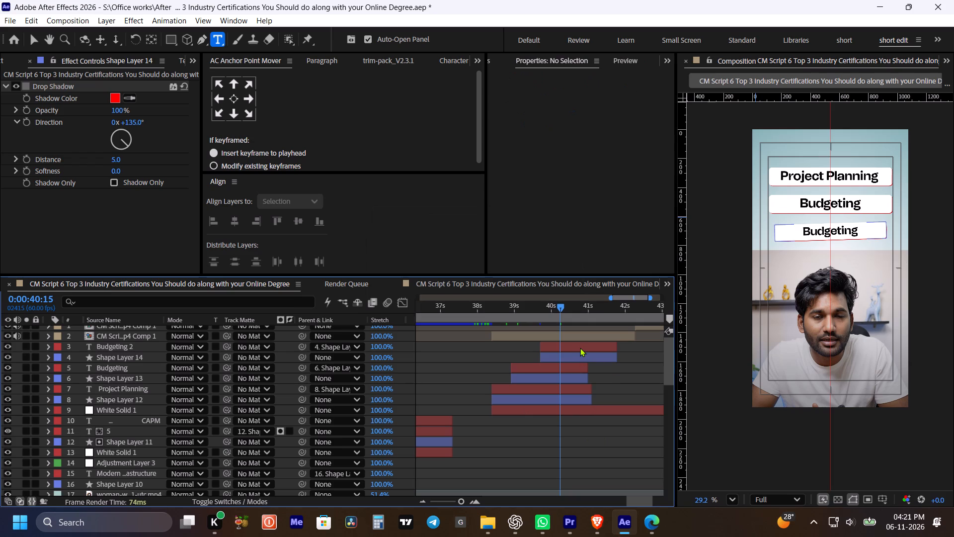
# Replace the third label's text with the copied phrase, capitalised as "Team coordination".
pyautogui.click(580, 348)
pyautogui.click(580, 348)
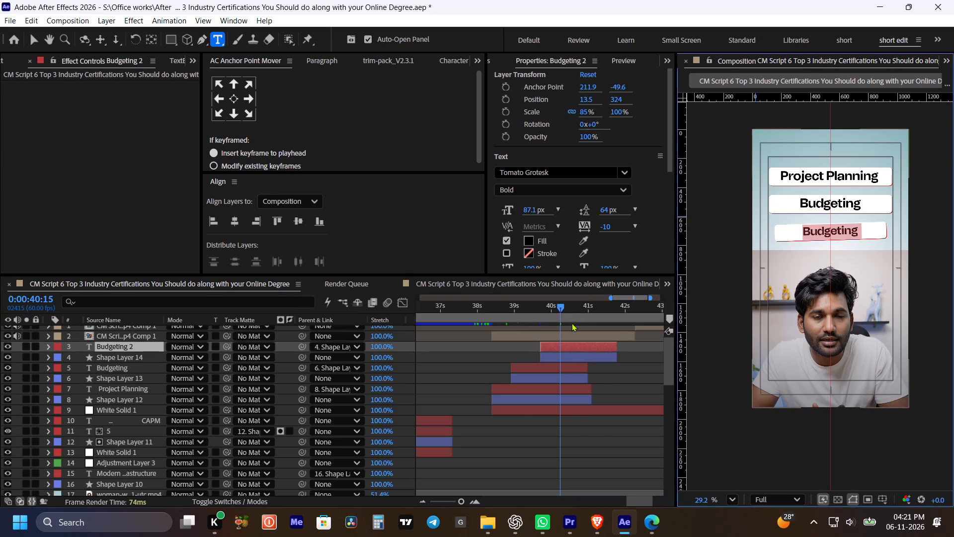
pyautogui.moveTo(565, 305); pyautogui.dragTo(577, 310)
pyautogui.doubleClick(582, 347)
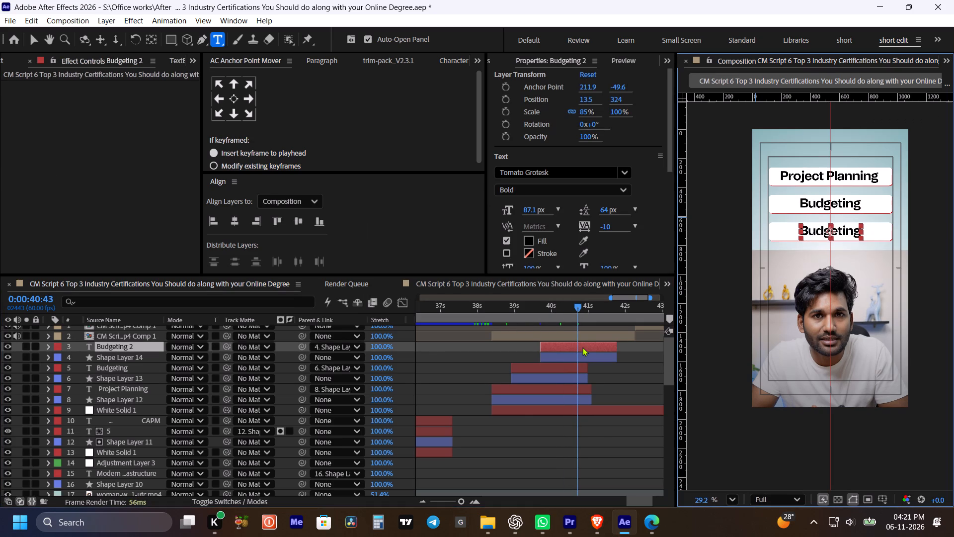
pyautogui.hotkey('ctrl', 'v')
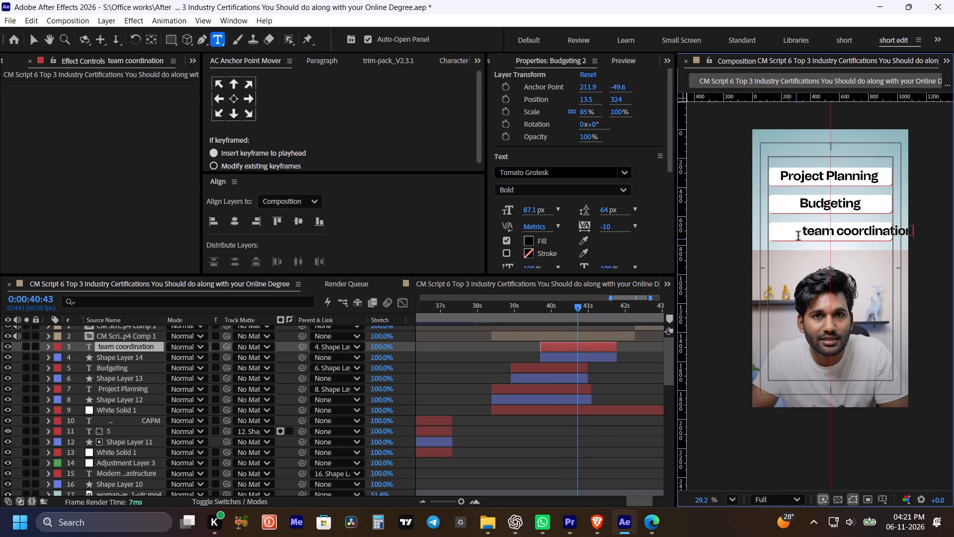
pyautogui.moveTo(806, 231); pyautogui.dragTo(801, 231)
pyautogui.hotkey('shift', 't')
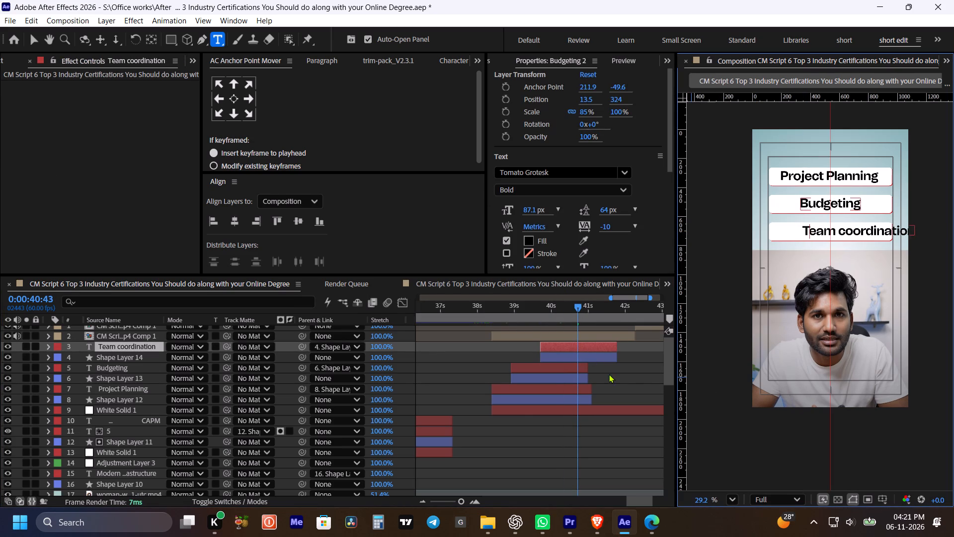
# Capitalise the label as "Team Coordination" and center its anchor point so the text sits in the middle of its white box.
pyautogui.click(608, 374)
pyautogui.click(593, 345)
pyautogui.click(232, 94)
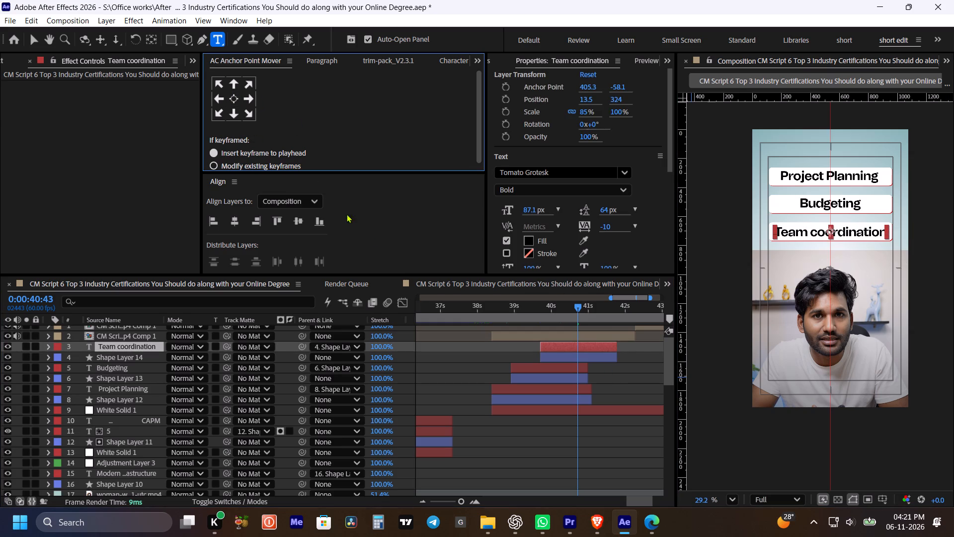
pyautogui.click(816, 233)
pyautogui.press('BackSpace')
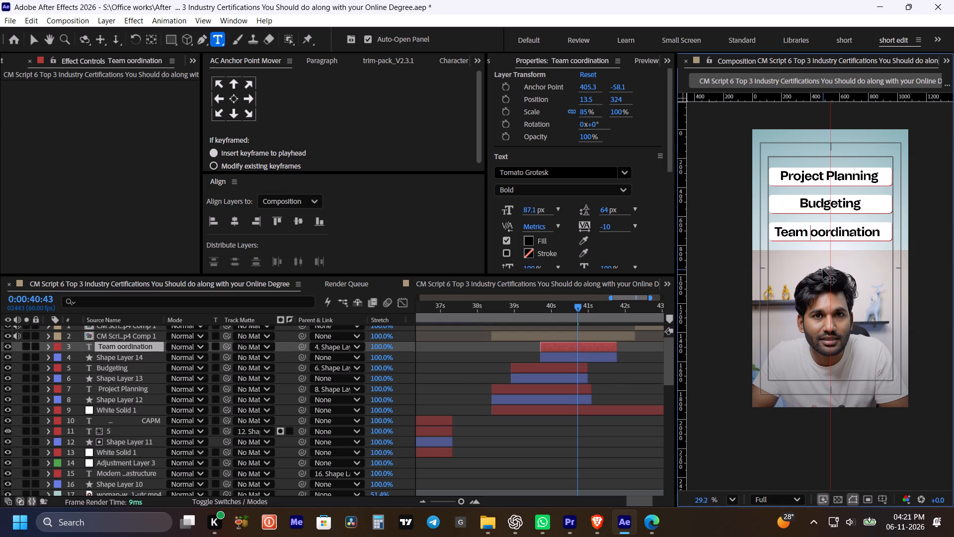
pyautogui.hotkey('shift', 'c')
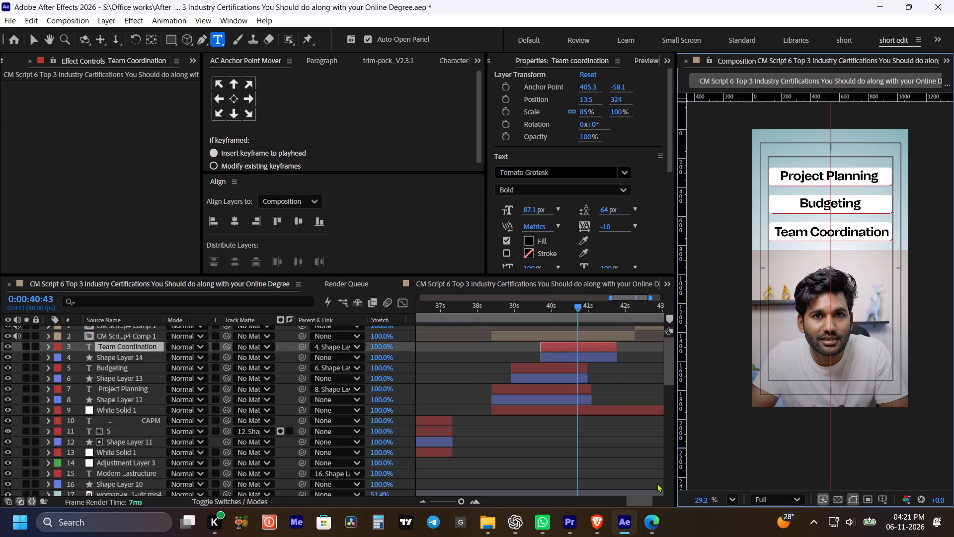
pyautogui.click(588, 524)
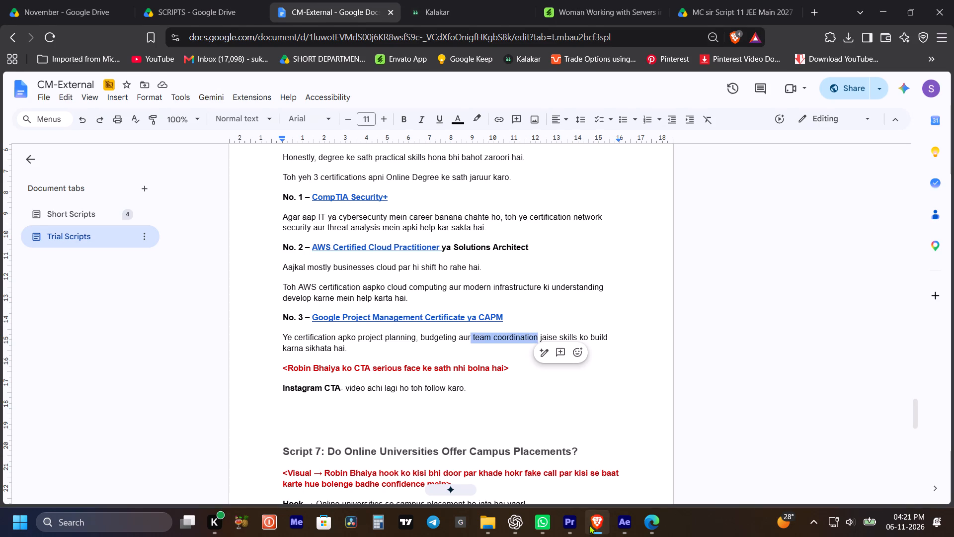
pyautogui.click(589, 525)
pyautogui.click(620, 374)
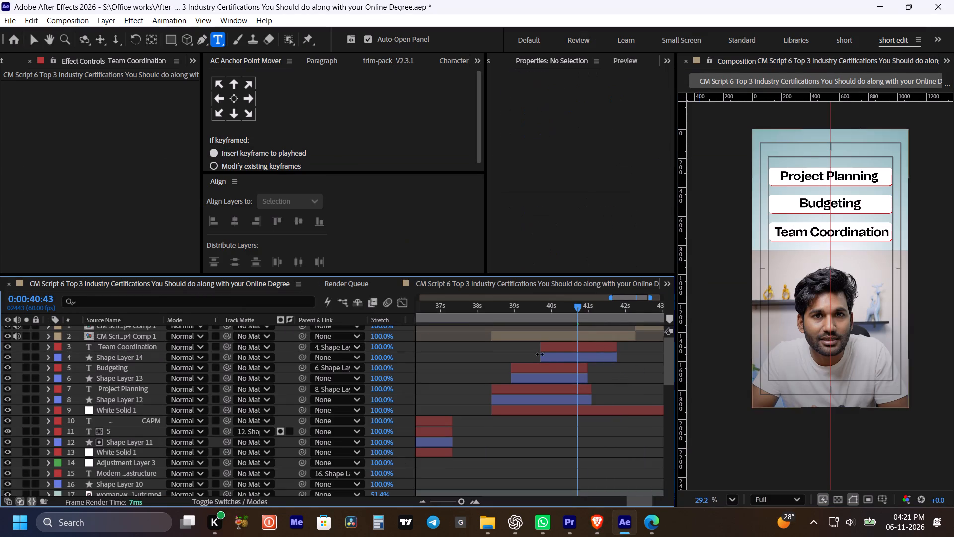
pyautogui.click(553, 350)
pyautogui.click(236, 94)
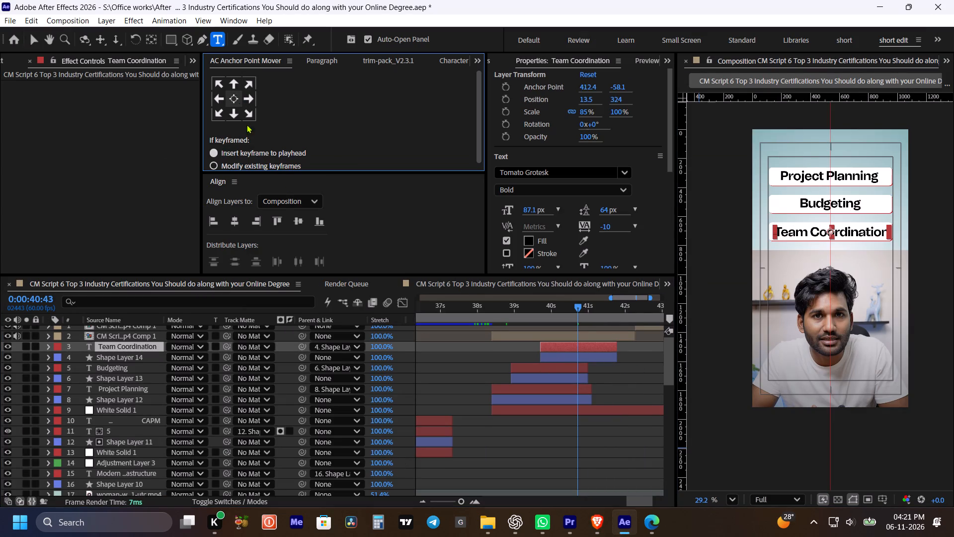
# Extend the Project Planning and Budgeting text and shape layers to just past 42 seconds and save the project.
pyautogui.click(594, 402)
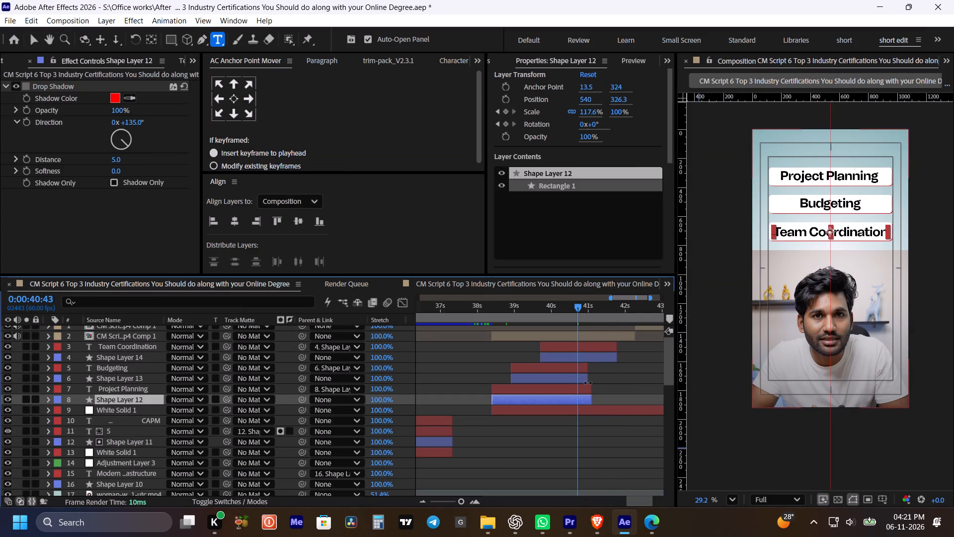
pyautogui.keyDown('shift'); pyautogui.click(588, 377); pyautogui.keyUp('shift')
pyautogui.keyDown('shift'); pyautogui.doubleClick(590, 373); pyautogui.keyUp('shift')
pyautogui.moveTo(589, 369); pyautogui.dragTo(625, 375)
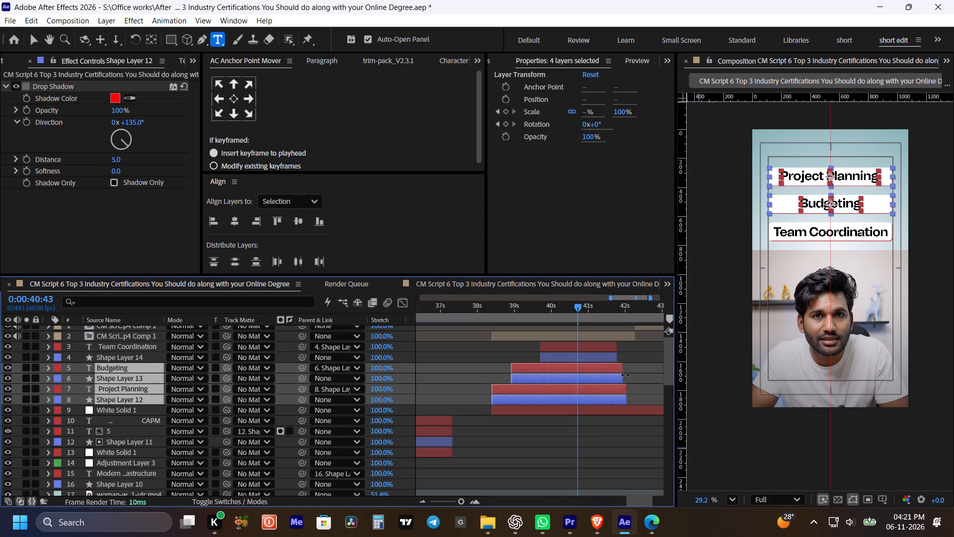
pyautogui.moveTo(625, 375); pyautogui.dragTo(630, 376)
pyautogui.click(611, 465)
pyautogui.hotkey('ctrl', 's')
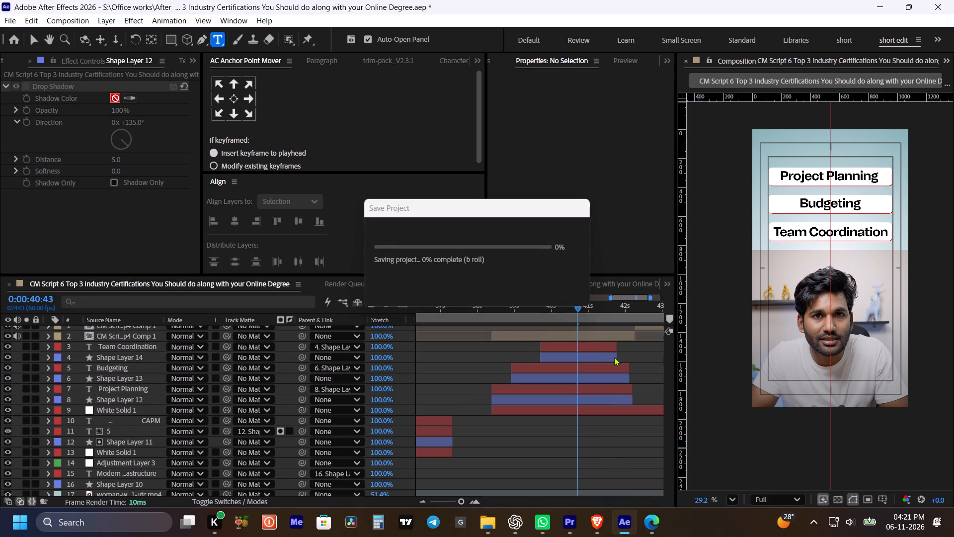
# Extend the Team Coordination text and its shape layer to about 42.4 seconds.
pyautogui.click(619, 353)
pyautogui.keyDown('shift'); pyautogui.click(618, 347); pyautogui.keyUp('shift')
pyautogui.moveTo(616, 344); pyautogui.dragTo(635, 348)
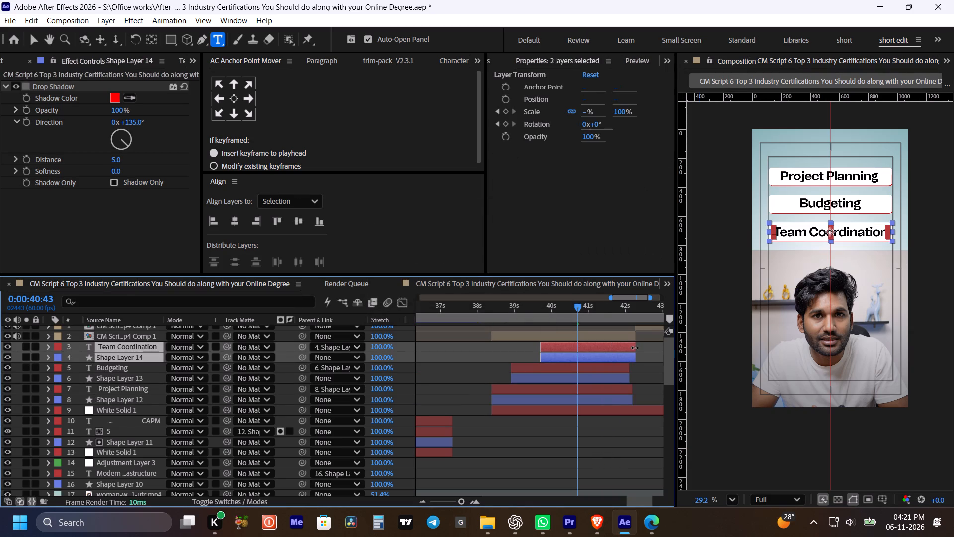
pyautogui.moveTo(635, 348); pyautogui.dragTo(637, 350)
# Extend the Budgeting and Project Planning text and shape layers further, to about 42.6–42.7 seconds, and save the project.
pyautogui.click(630, 369)
pyautogui.keyDown('shift'); pyautogui.click(630, 401); pyautogui.keyUp('shift')
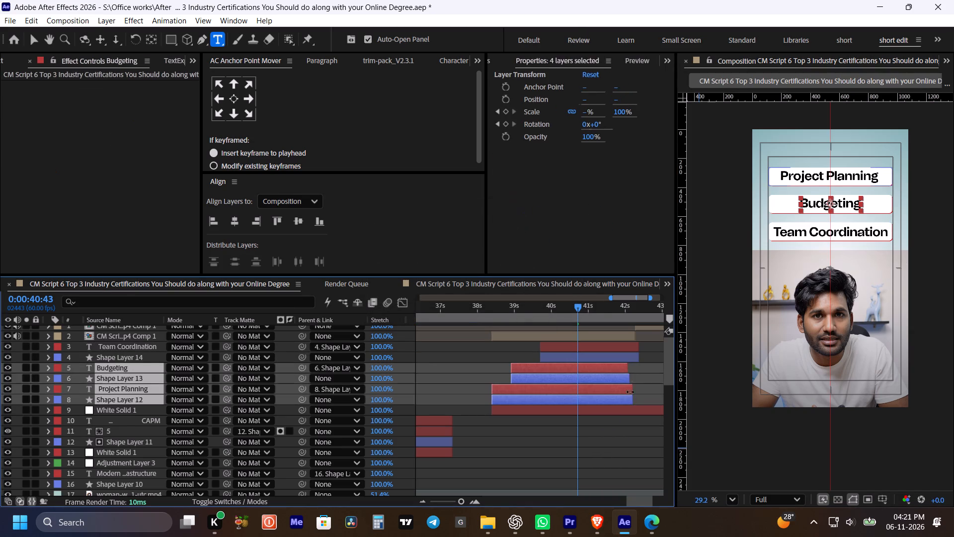
pyautogui.moveTo(628, 372); pyautogui.dragTo(647, 375)
pyautogui.click(625, 451)
pyautogui.hotkey('ctrl', 's')
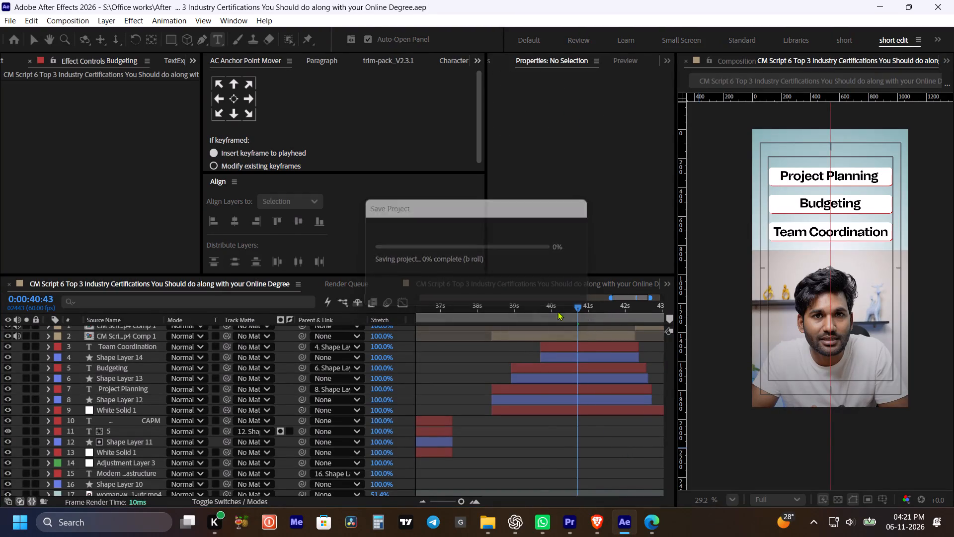
# Preview the three stacked labels to check their timing and where the split-screen section should end.
pyautogui.moveTo(546, 307); pyautogui.dragTo(537, 307)
pyautogui.press('space')
pyautogui.press('space')
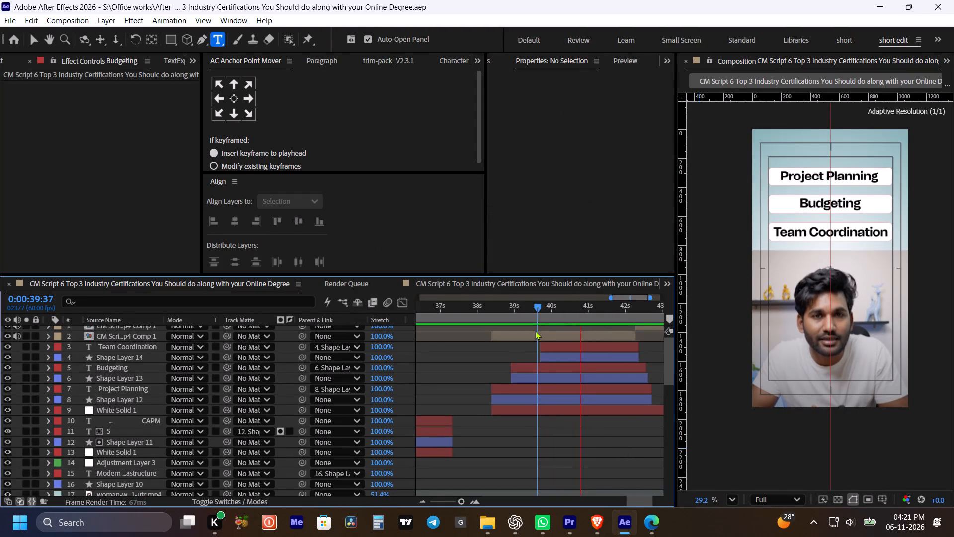
pyautogui.press('space')
pyautogui.press('space')
pyautogui.moveTo(612, 439); pyautogui.dragTo(592, 438)
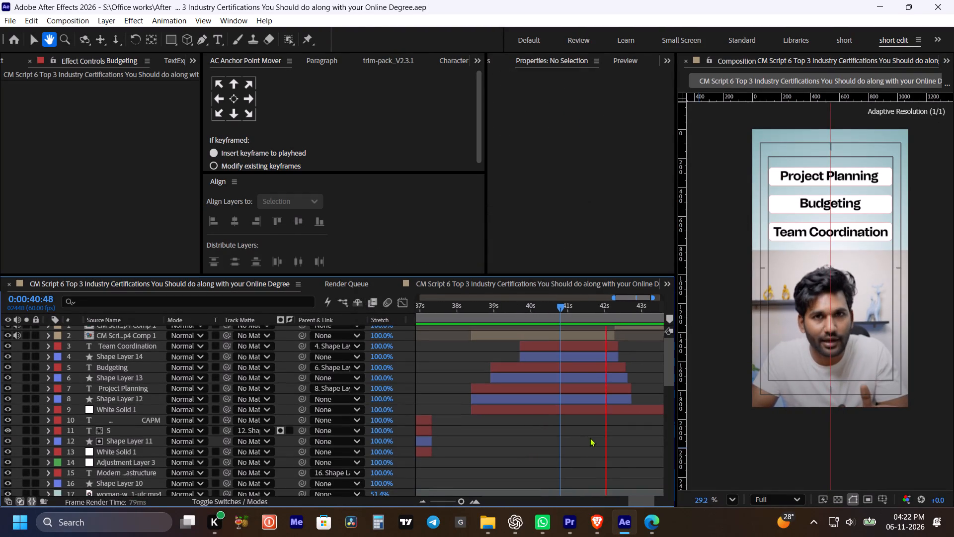
pyautogui.press('space')
pyautogui.scroll(3, 627, 359)
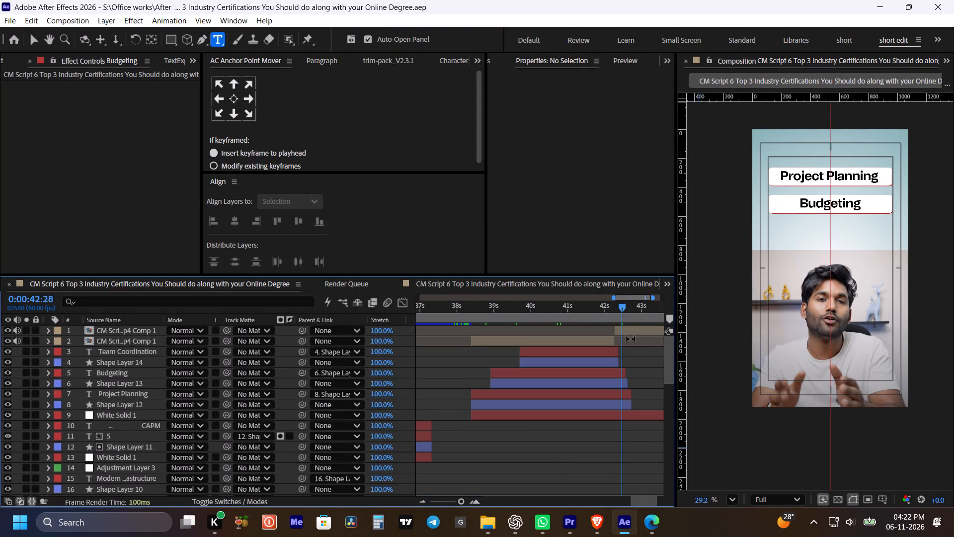
pyautogui.press('space')
pyautogui.press('space')
pyautogui.press('space')
pyautogui.press('space')
pyautogui.press('space')
pyautogui.moveTo(643, 373); pyautogui.dragTo(614, 382)
pyautogui.click(521, 305)
pyautogui.press('space')
pyautogui.keyDown('alt'); pyautogui.scroll(-1, 543, 323); pyautogui.keyUp('alt')
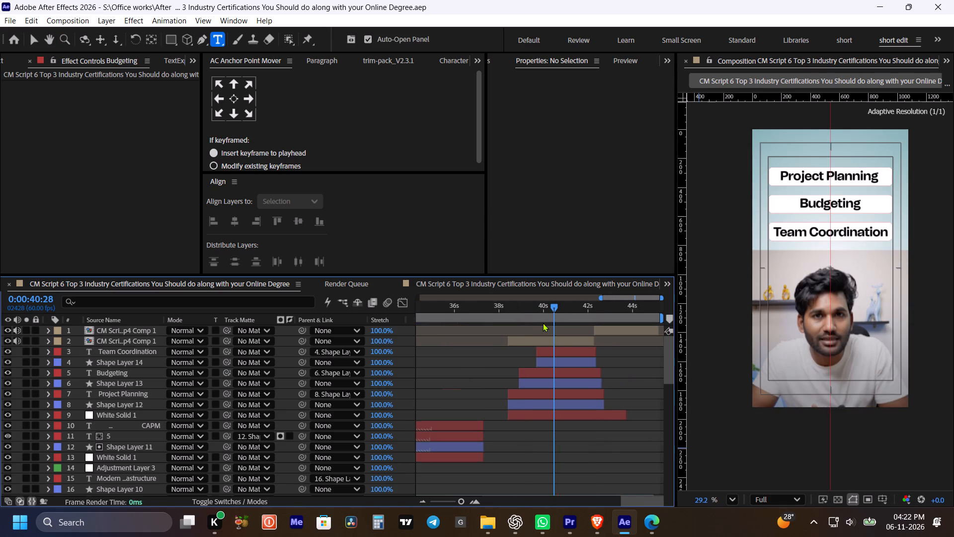
pyautogui.press('space')
pyautogui.click(624, 369)
pyautogui.write('v')
pyautogui.press('space')
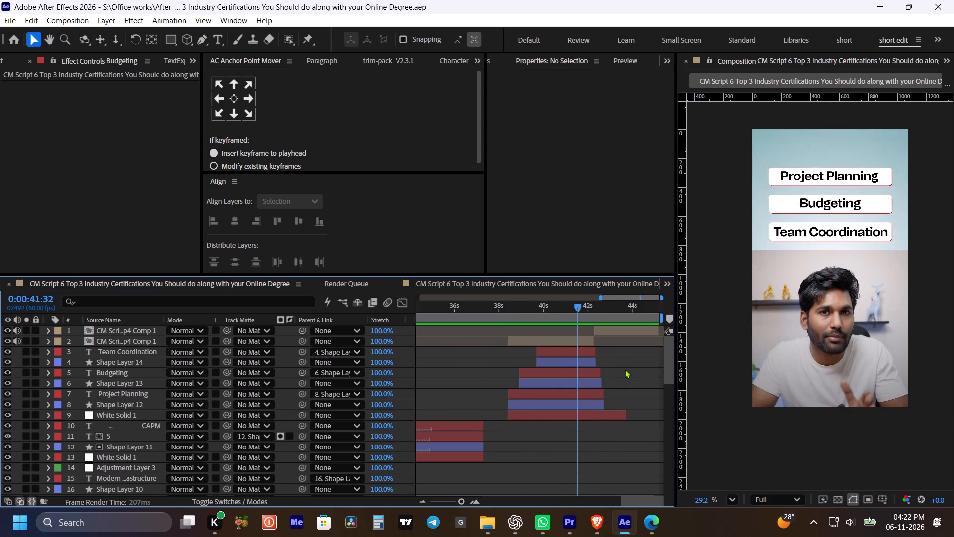
pyautogui.press('space')
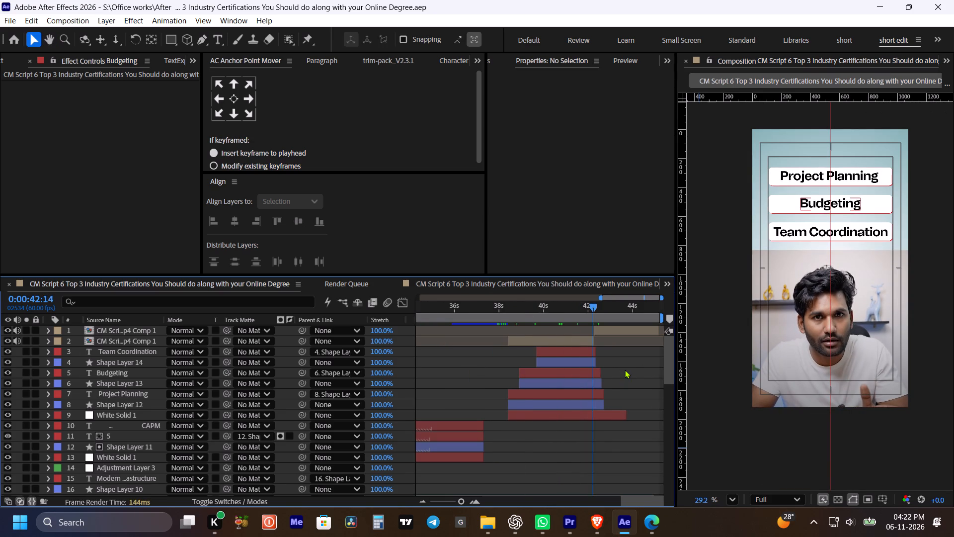
# Trim the ends of the three label texts, their shape layers and the White Solid 1 background beneath them to 0:00:42:14.
pyautogui.keyDown('shift'); pyautogui.click(595, 352); pyautogui.keyUp('shift')
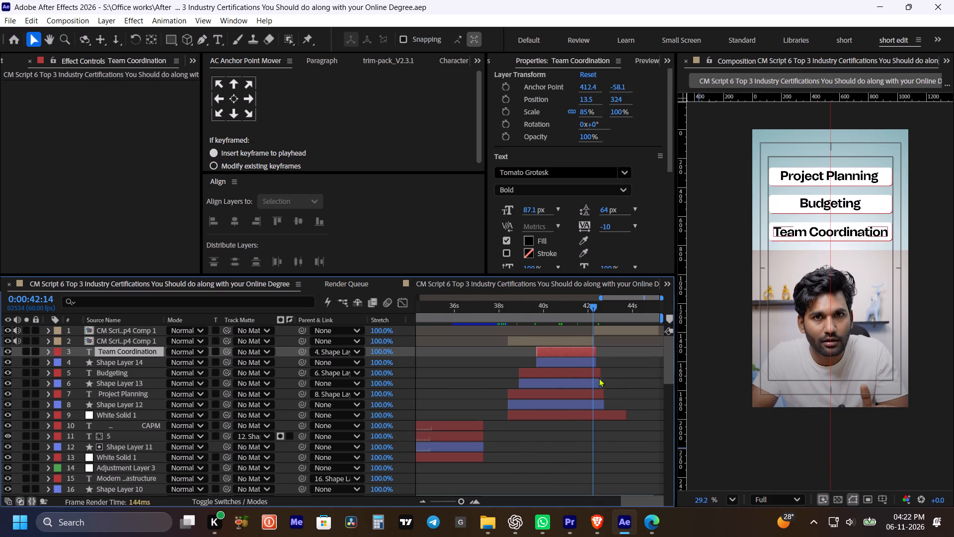
pyautogui.keyDown('shift'); pyautogui.click(597, 411); pyautogui.keyUp('shift')
pyautogui.hotkey('alt', ']')
pyautogui.keyDown('alt'); pyautogui.scroll(-1, 602, 362); pyautogui.keyUp('alt')
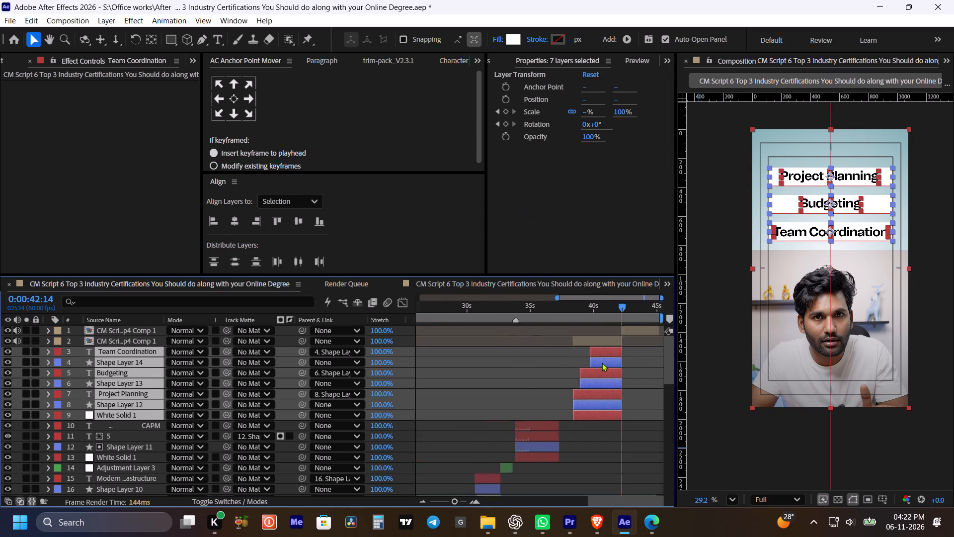
# Extend the ends of the three label texts, their shape layers and White Solid 1 to about 0:00:42:22.
pyautogui.keyDown('alt'); pyautogui.scroll(2, 602, 362); pyautogui.keyUp('alt')
pyautogui.press('space')
pyautogui.press('space')
pyautogui.press('space')
pyautogui.press('space')
pyautogui.press('space')
pyautogui.moveTo(608, 363); pyautogui.dragTo(419, 401)
pyautogui.moveTo(510, 358); pyautogui.dragTo(514, 357)
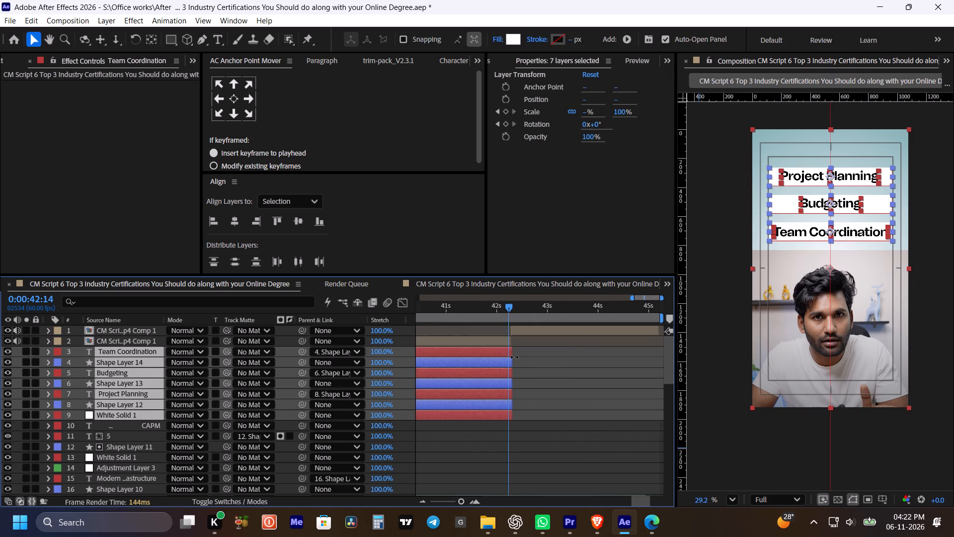
pyautogui.moveTo(514, 357); pyautogui.dragTo(516, 358)
pyautogui.keyDown('alt'); pyautogui.scroll(-2, 521, 373); pyautogui.keyUp('alt')
pyautogui.click(532, 471)
# Preview the labels, raise their three shape layers together until the Project Planning box meets the upper title-safe guide, and save the project.
pyautogui.click(511, 303)
pyautogui.press('space')
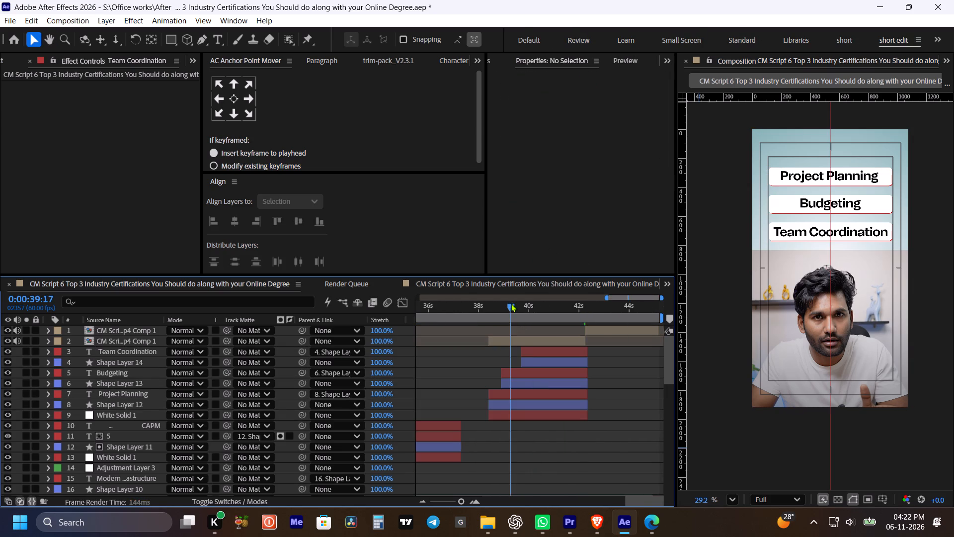
pyautogui.press('space')
pyautogui.press('space')
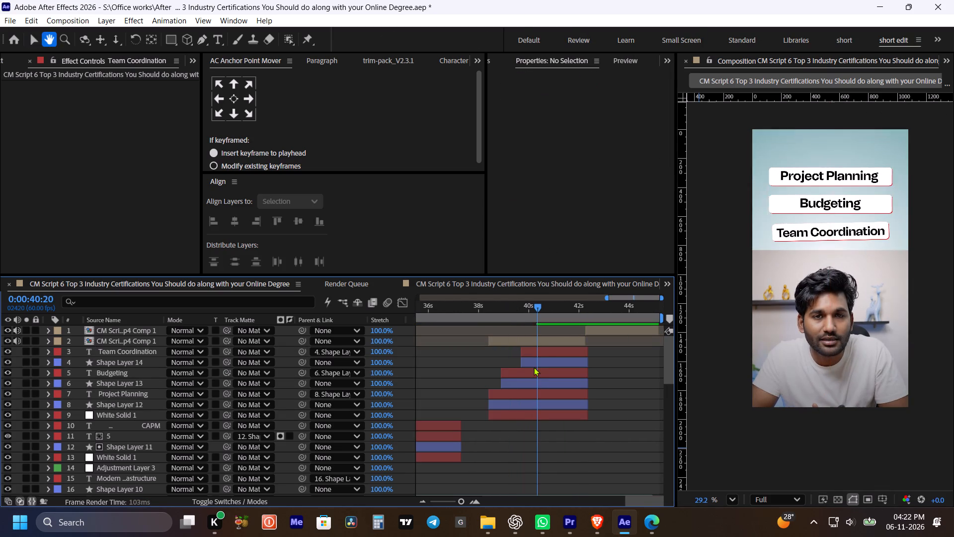
pyautogui.press('space')
pyautogui.click(542, 359)
pyautogui.keyDown('ctrl'); pyautogui.click(539, 383); pyautogui.keyUp('ctrl')
pyautogui.keyDown('ctrl'); pyautogui.click(542, 404); pyautogui.keyUp('ctrl')
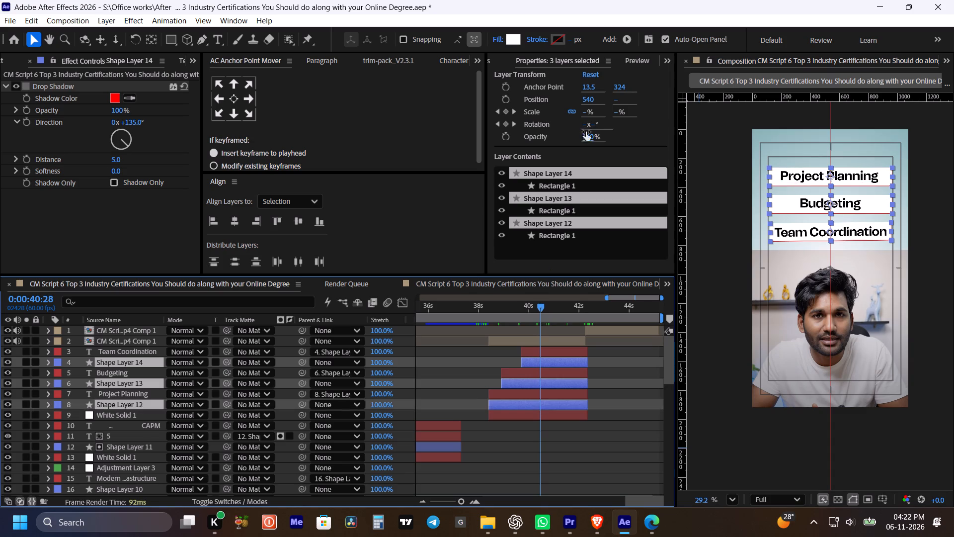
pyautogui.moveTo(618, 98); pyautogui.dragTo(601, 99)
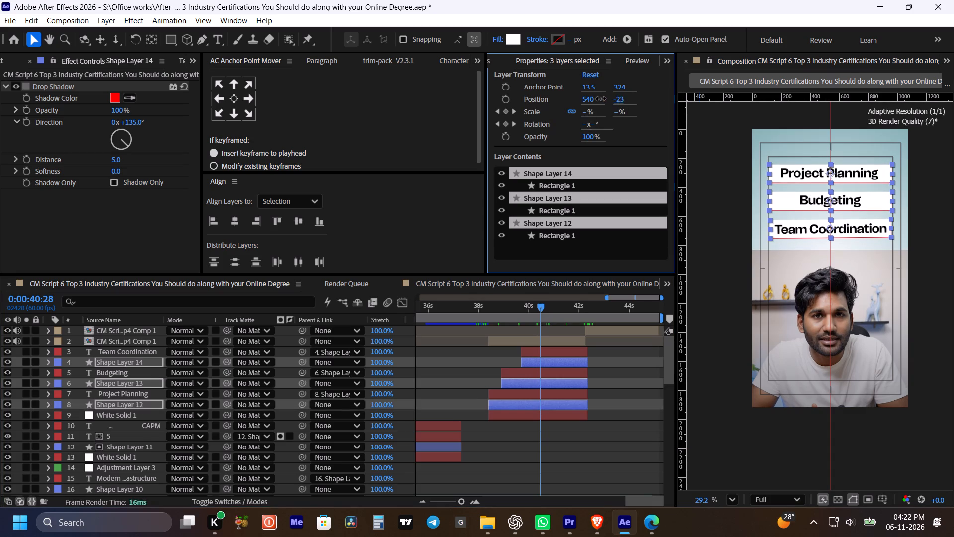
pyautogui.moveTo(601, 99); pyautogui.dragTo(588, 101)
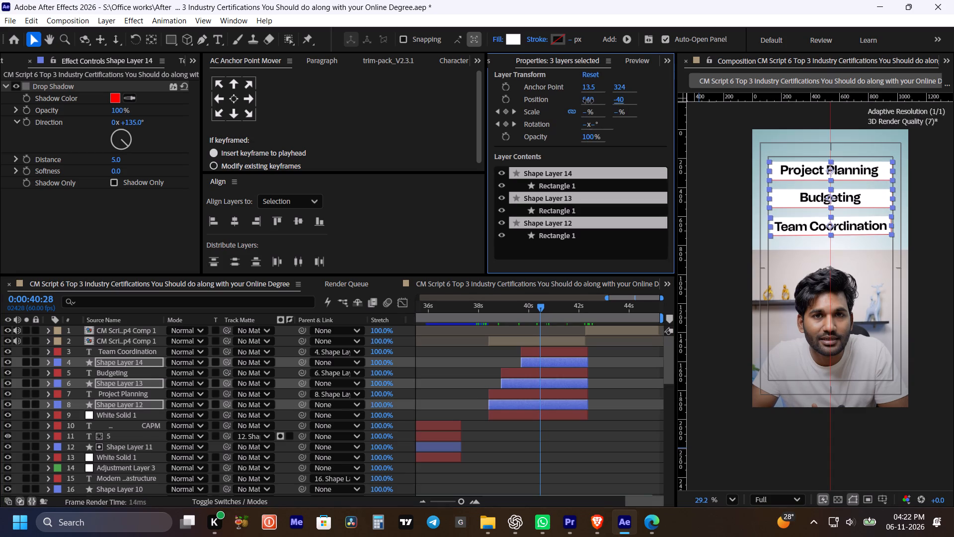
pyautogui.moveTo(588, 101); pyautogui.dragTo(566, 102)
pyautogui.hotkey('ctrl', 's')
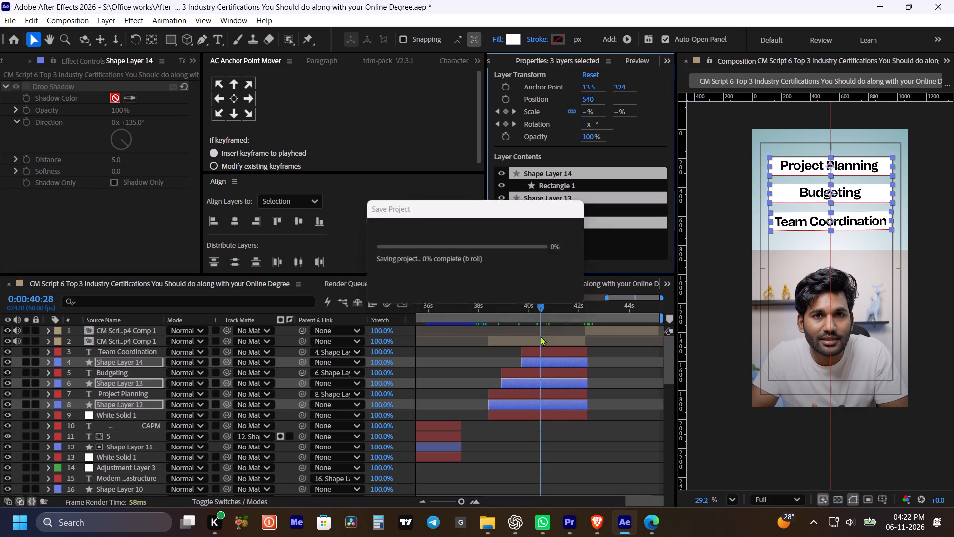
# Preview the repositioned labels through the end of the split-screen section.
pyautogui.click(547, 447)
pyautogui.press('space')
pyautogui.press('space')
pyautogui.press('space')
pyautogui.press('space')
pyautogui.moveTo(625, 387); pyautogui.dragTo(608, 389)
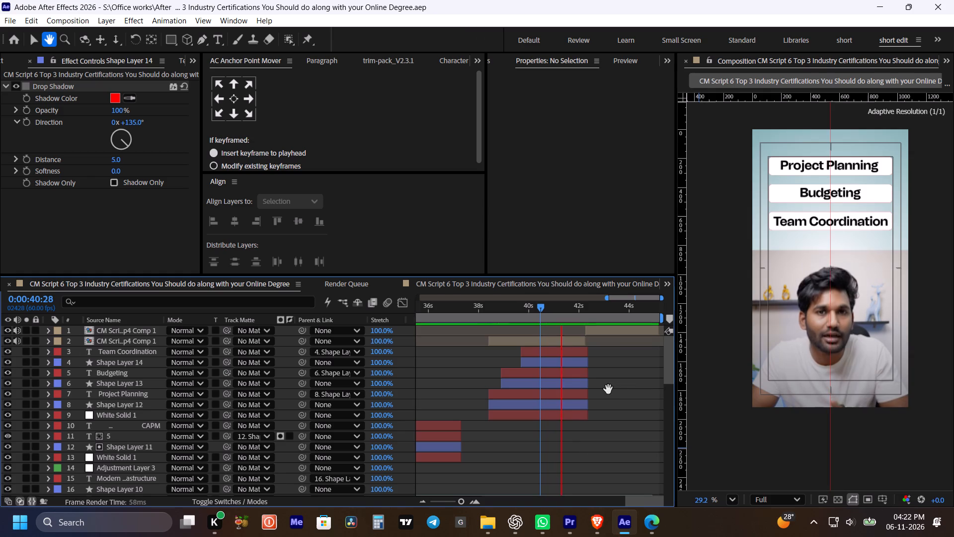
pyautogui.moveTo(608, 389); pyautogui.dragTo(605, 390)
pyautogui.press('space')
# Open the nested speaker composition from the top layer and split its uppermost clip at 0:00:42:09.
pyautogui.keyDown('shift'); pyautogui.click(592, 302); pyautogui.keyUp('shift')
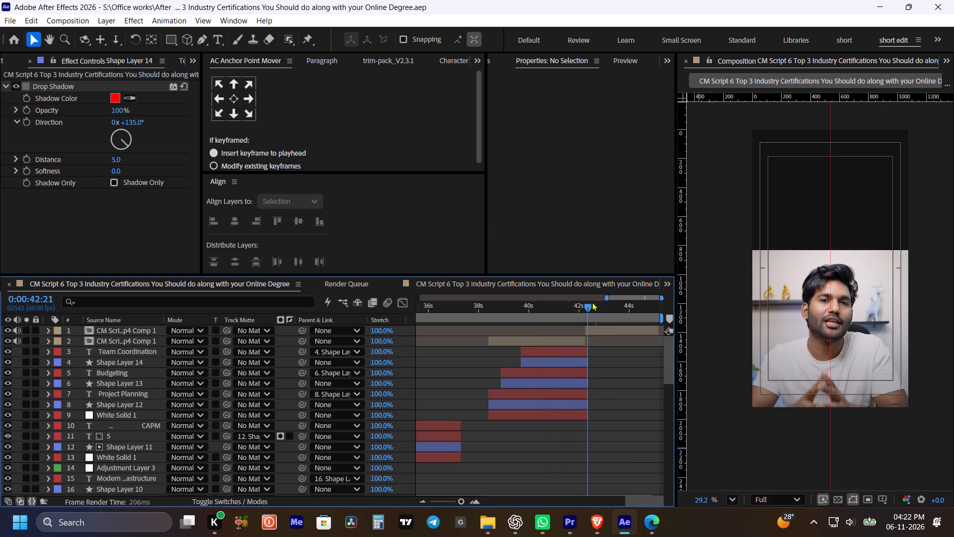
pyautogui.click(597, 328)
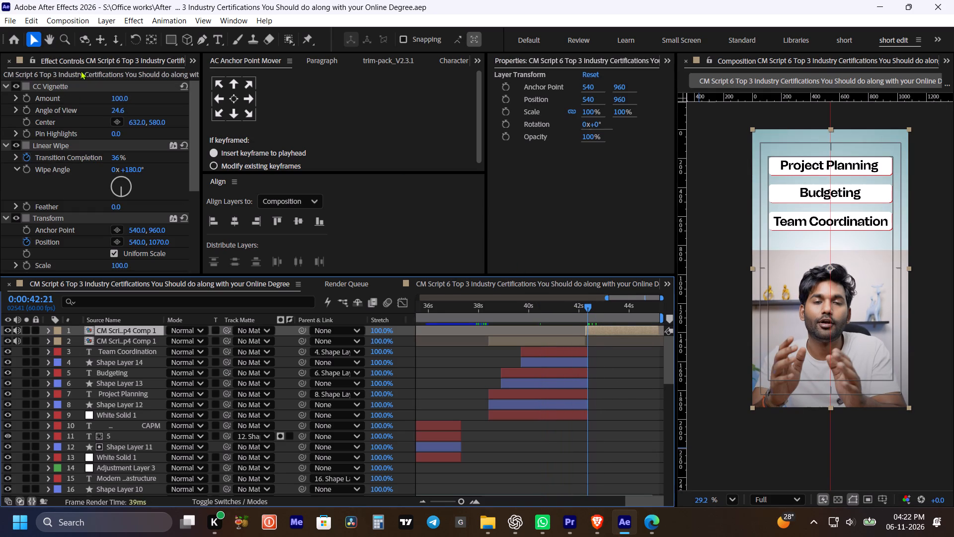
pyautogui.click(80, 61)
pyautogui.click(57, 81)
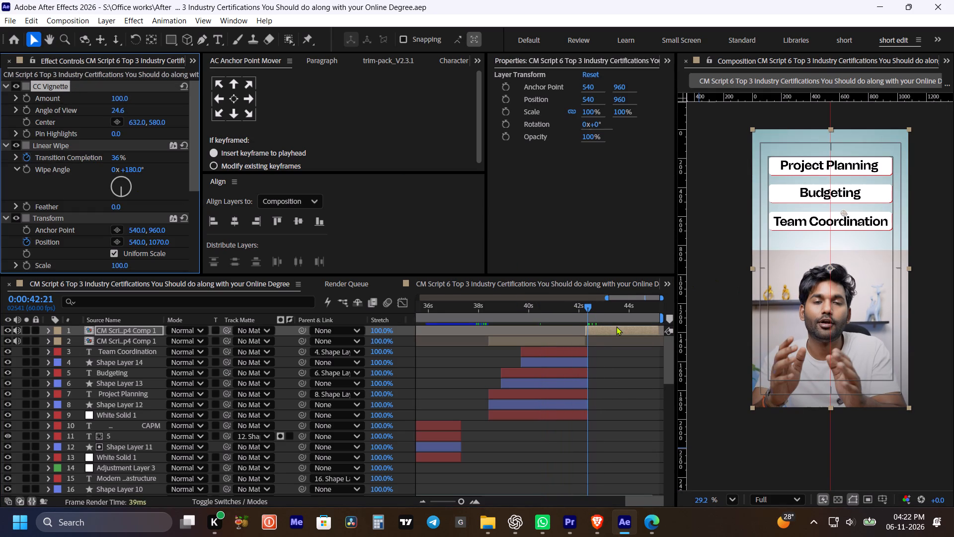
pyautogui.keyDown('alt'); pyautogui.scroll(2, 590, 327); pyautogui.keyUp('alt')
pyautogui.doubleClick(591, 332)
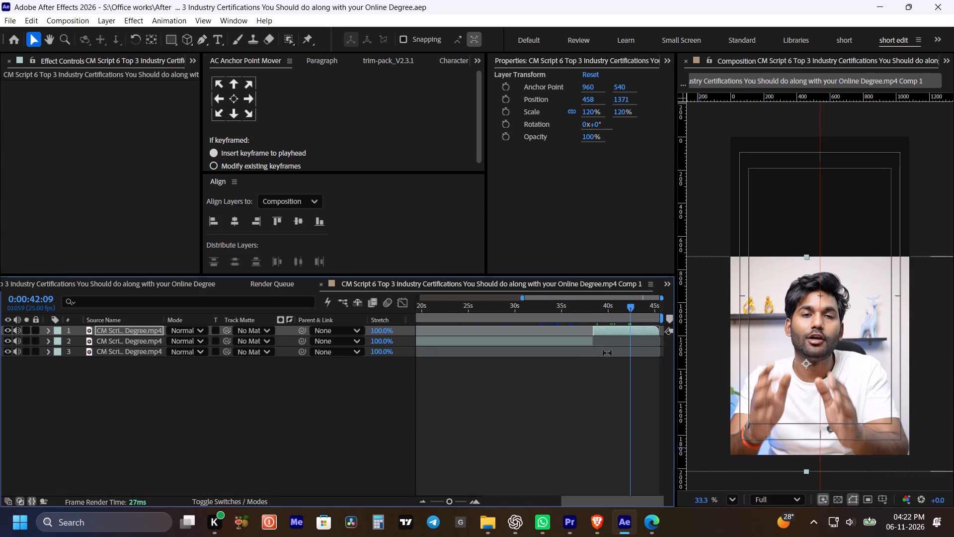
pyautogui.hotkey('ctrl', 'shift', 'd')
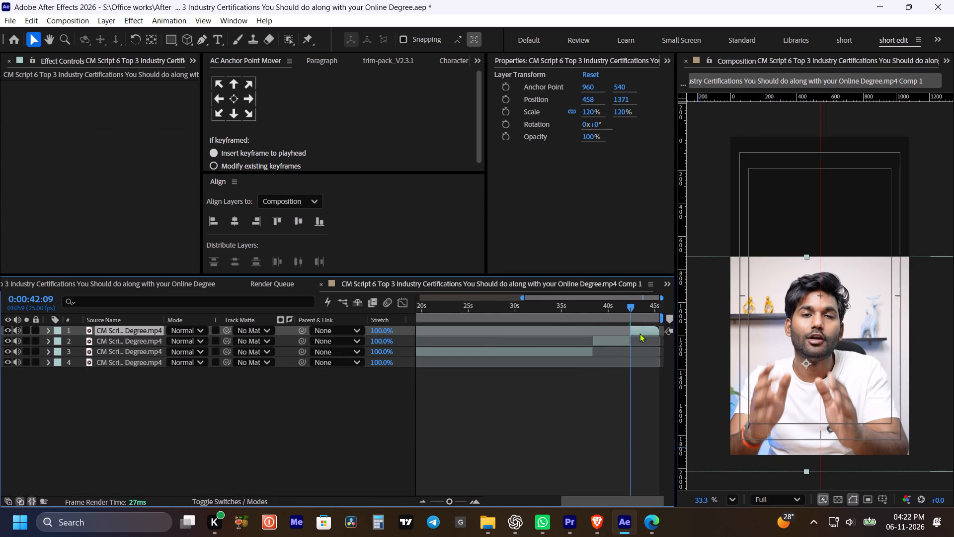
# Copy Position 458, 960 and Scale 180% from the earlier full-frame clip onto the newly split final clip.
pyautogui.click(487, 354)
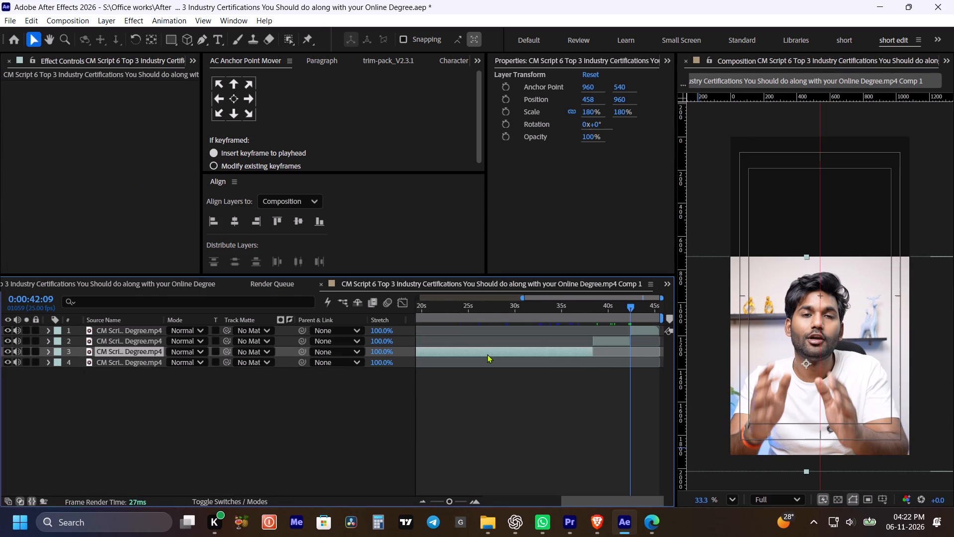
pyautogui.write('uu')
pyautogui.keyDown('ctrl'); pyautogui.click(109, 368); pyautogui.keyUp('ctrl')
pyautogui.keyDown('ctrl'); pyautogui.click(106, 382); pyautogui.keyUp('ctrl')
pyautogui.hotkey('ctrl', 'c')
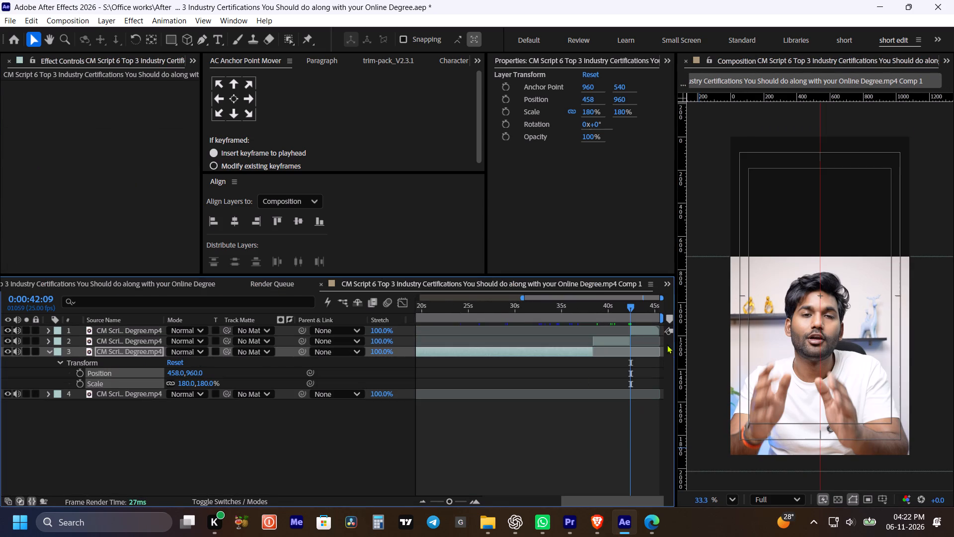
pyautogui.hotkey('ctrl', 'c')
pyautogui.click(637, 329)
pyautogui.hotkey('ctrl', 'v')
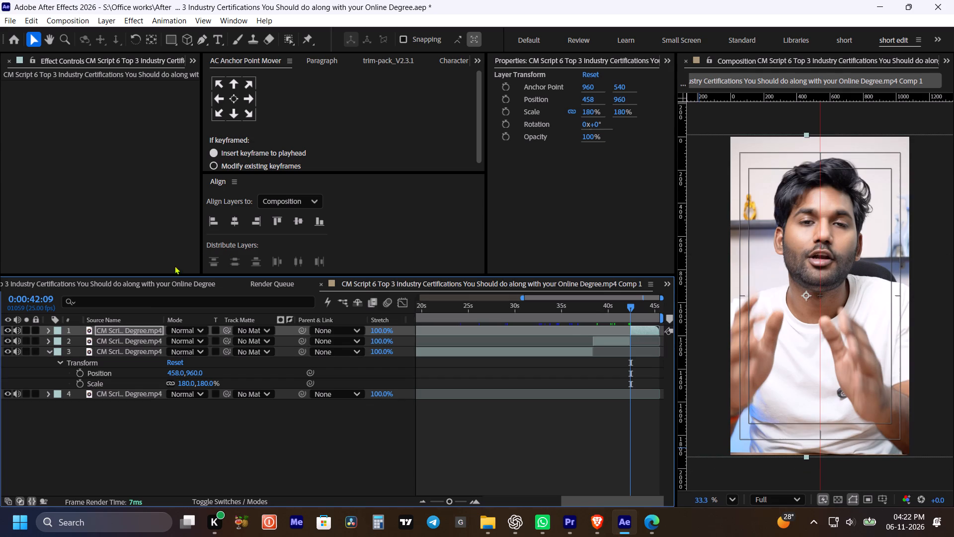
# In the main composition, remove CC Vignette, Linear Wipe and Transform from the top speaker layer, and scrub back through the section.
pyautogui.click(96, 281)
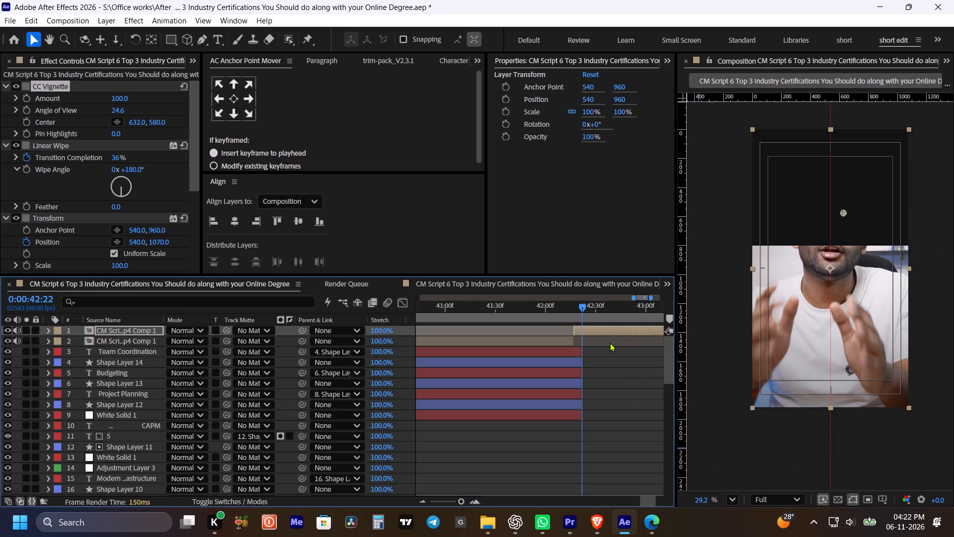
pyautogui.click(67, 83)
pyautogui.hotkey('ctrl', 'a')
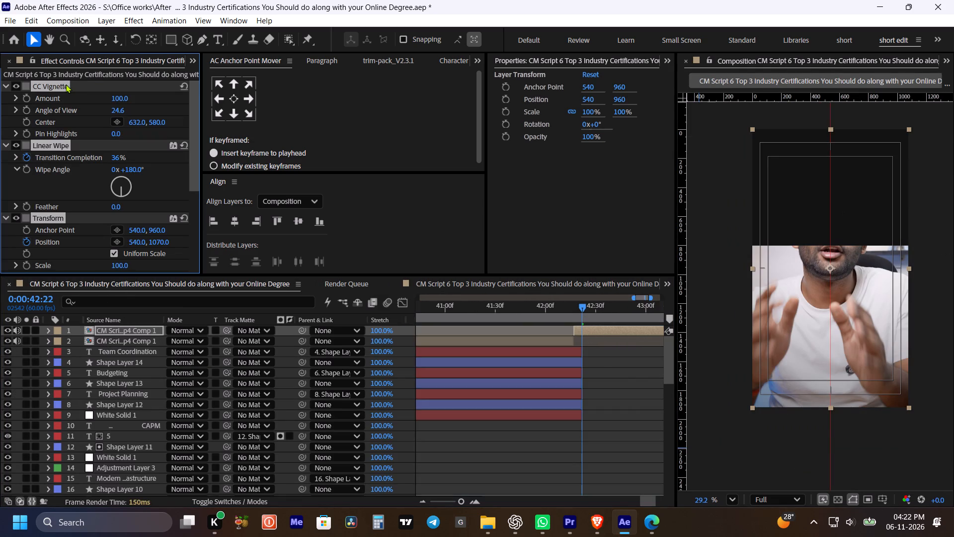
pyautogui.press('Delete')
pyautogui.moveTo(568, 310); pyautogui.dragTo(562, 311)
pyautogui.keyDown('alt'); pyautogui.scroll(-2, 575, 315); pyautogui.keyUp('alt')
pyautogui.moveTo(554, 311); pyautogui.dragTo(534, 312)
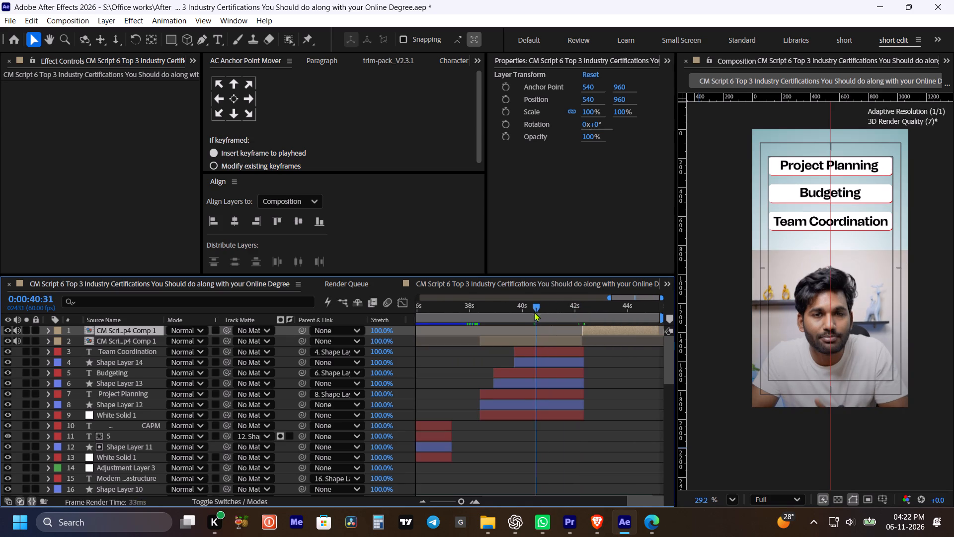
pyautogui.moveTo(534, 312); pyautogui.dragTo(462, 320)
# Copy the CC Vignette effect from the earlier full-frame speaker layer (layer 50) onto the top speaker layer.
pyautogui.keyDown('alt'); pyautogui.scroll(-3, 466, 322); pyautogui.keyUp('alt')
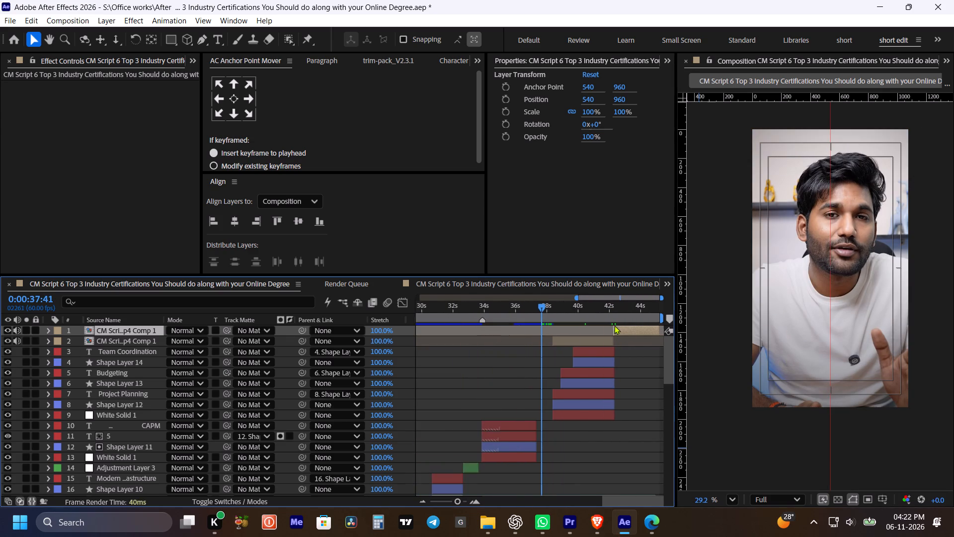
pyautogui.scroll(-16, 554, 327)
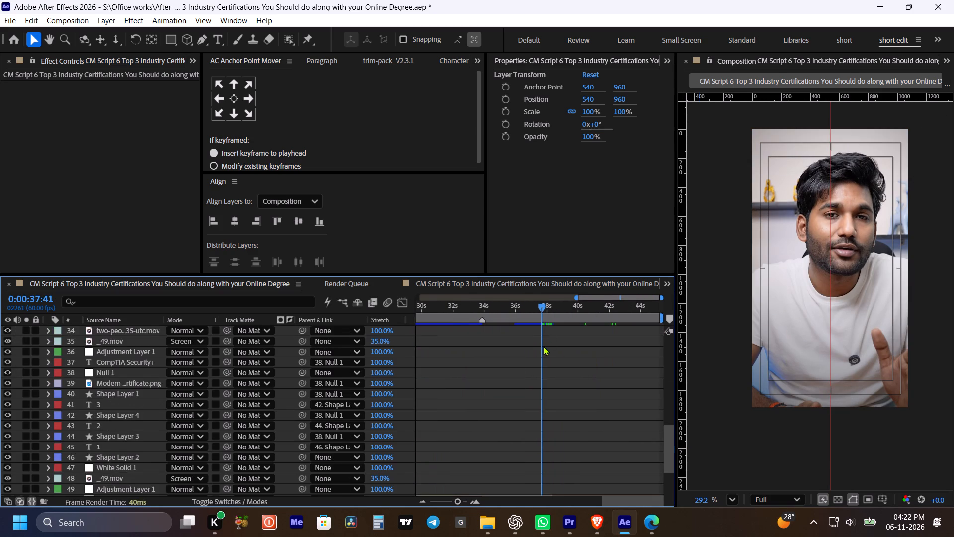
pyautogui.scroll(-3, 543, 346)
pyautogui.click(547, 444)
pyautogui.click(49, 81)
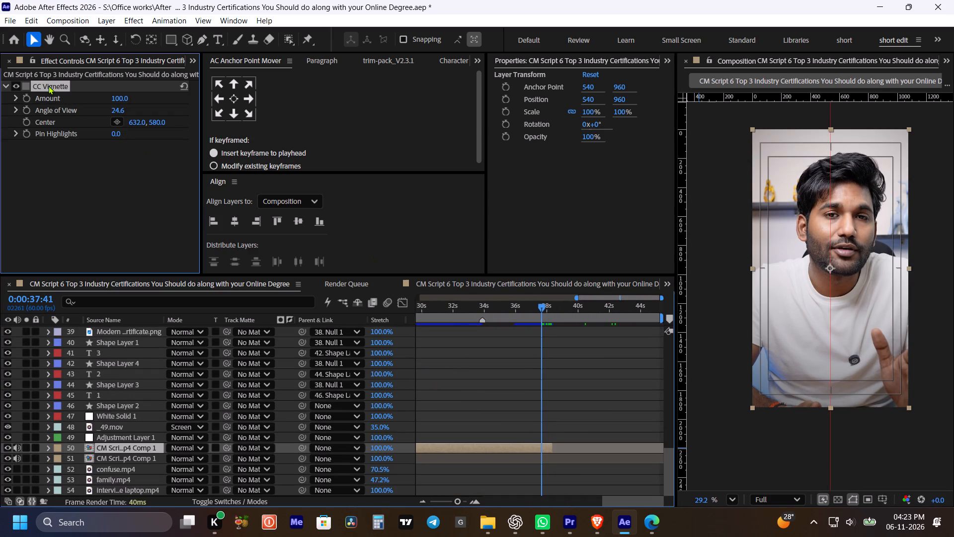
pyautogui.hotkey('ctrl', 'c')
pyautogui.scroll(19, 505, 350)
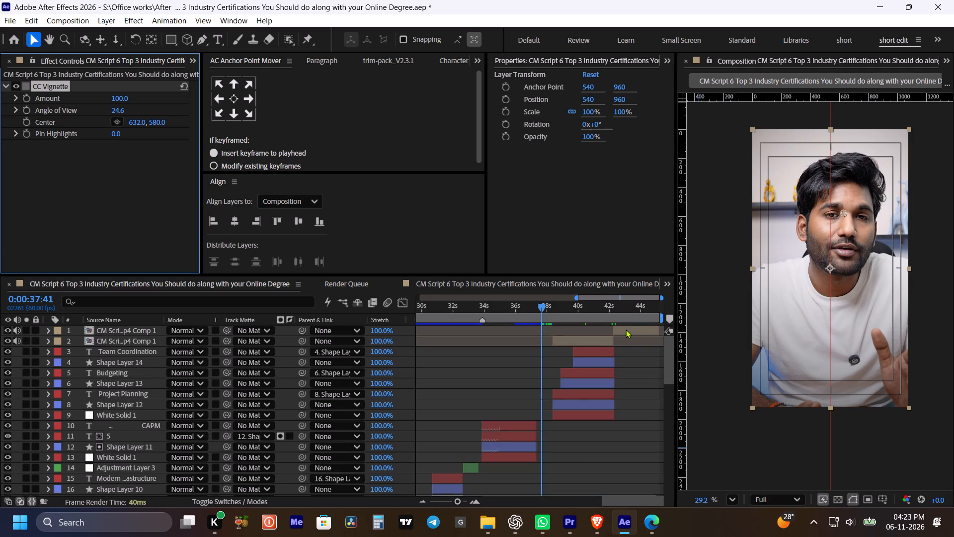
pyautogui.click(616, 303)
pyautogui.click(625, 329)
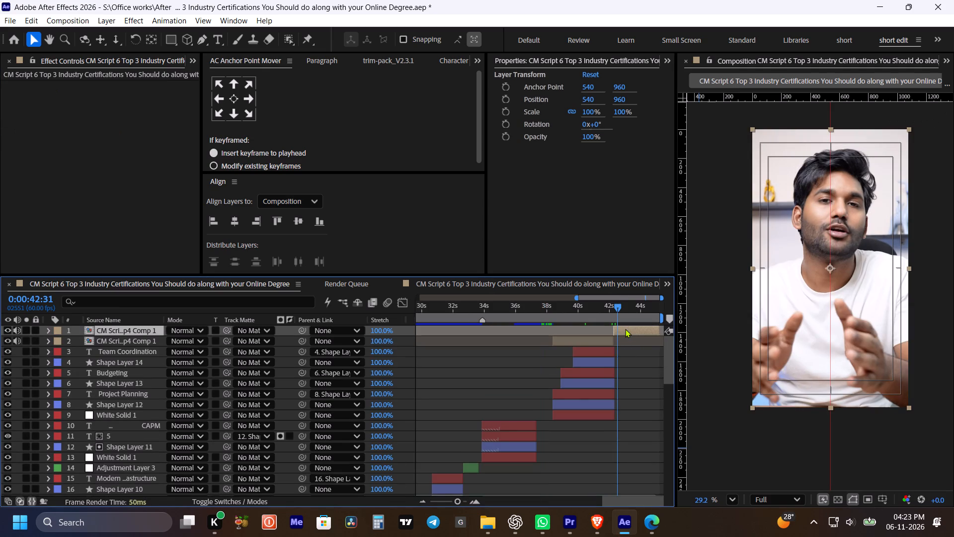
pyautogui.hotkey('ctrl', 'v')
# Preview the cut from the label split-screen to the final full-frame speaker clip.
pyautogui.press('space')
pyautogui.press('space')
pyautogui.moveTo(640, 367); pyautogui.dragTo(568, 381)
pyautogui.keyDown('alt'); pyautogui.scroll(2, 631, 354); pyautogui.keyUp('alt')
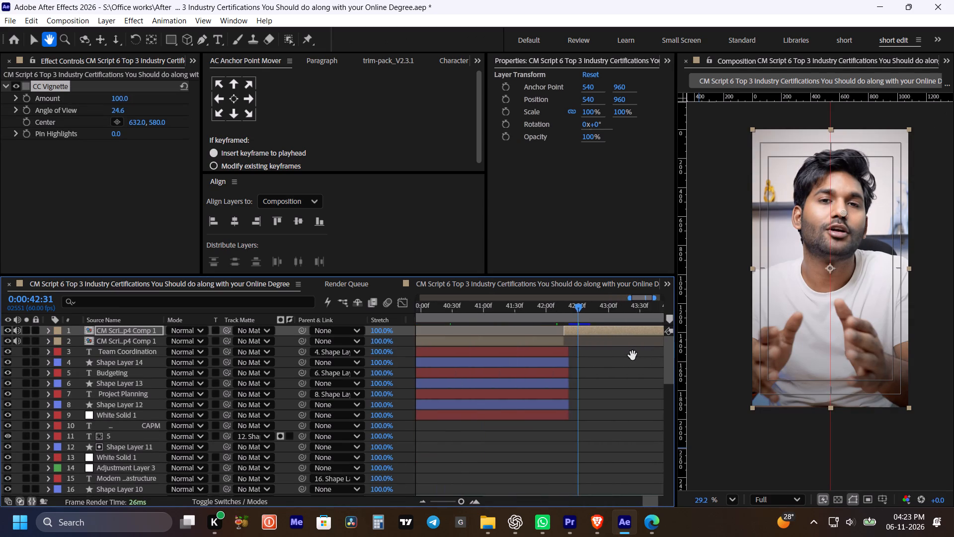
pyautogui.press('space')
pyautogui.moveTo(606, 358); pyautogui.dragTo(561, 367)
pyautogui.press('v')
pyautogui.click(497, 304)
pyautogui.press('space')
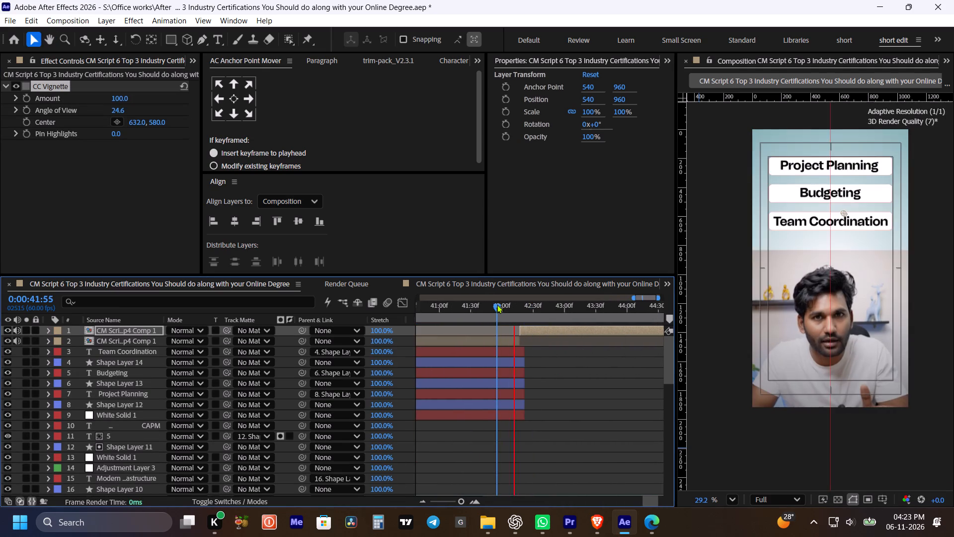
pyautogui.press('space')
# Move the cut between the top two speaker layers to 0:00:42:16, checking the frames on either side of it.
pyautogui.keyDown('shift'); pyautogui.click(519, 304); pyautogui.keyUp('shift')
pyautogui.keyDown('alt'); pyautogui.scroll(2, 519, 304); pyautogui.keyUp('alt')
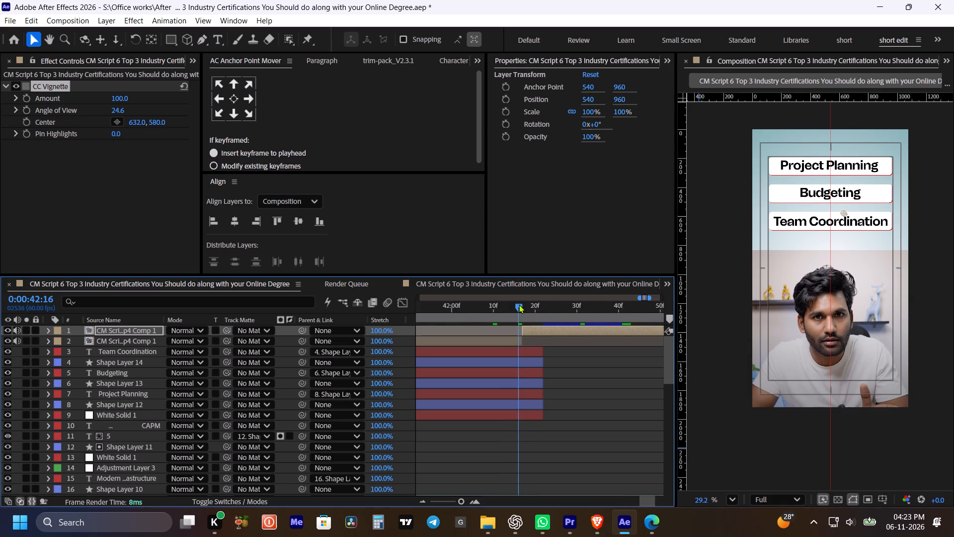
pyautogui.keyDown('alt'); pyautogui.scroll(1, 519, 304); pyautogui.keyUp('alt')
pyautogui.hotkey('ctrl', 'Right')
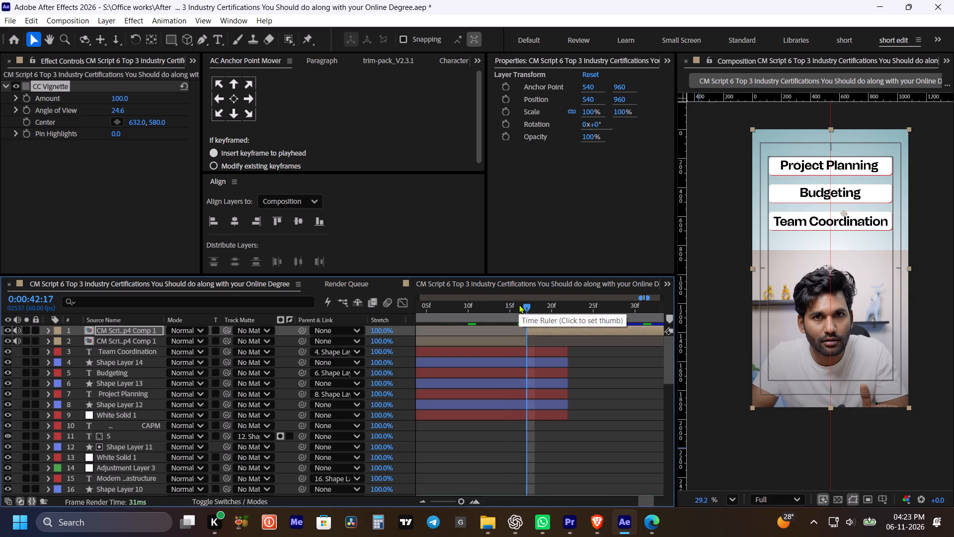
pyautogui.hotkey('ctrl', 'Left')
pyautogui.hotkey('ctrl', 'Right')
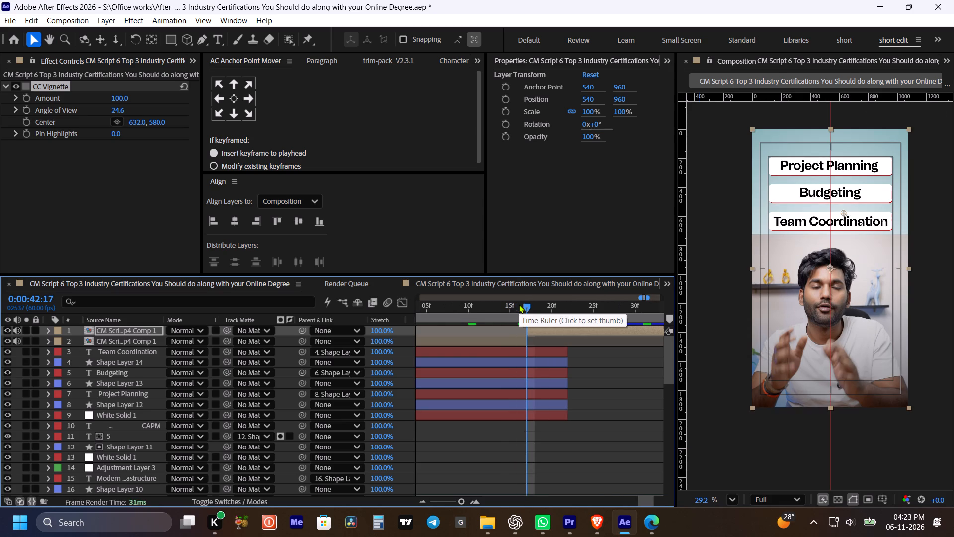
pyautogui.hotkey('ctrl', 'Left')
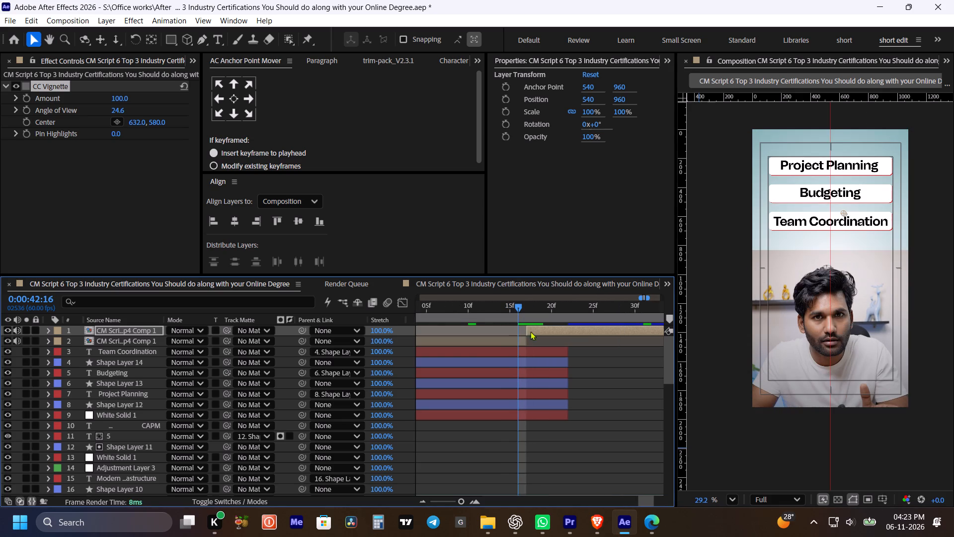
pyautogui.moveTo(529, 342); pyautogui.dragTo(522, 339)
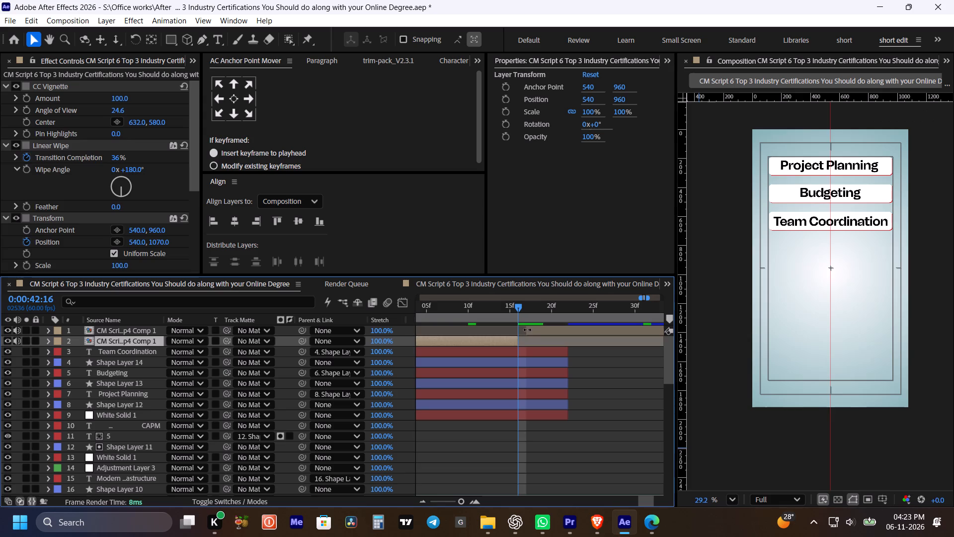
pyautogui.moveTo(527, 330); pyautogui.dragTo(521, 330)
pyautogui.hotkey('ctrl', 'Right')
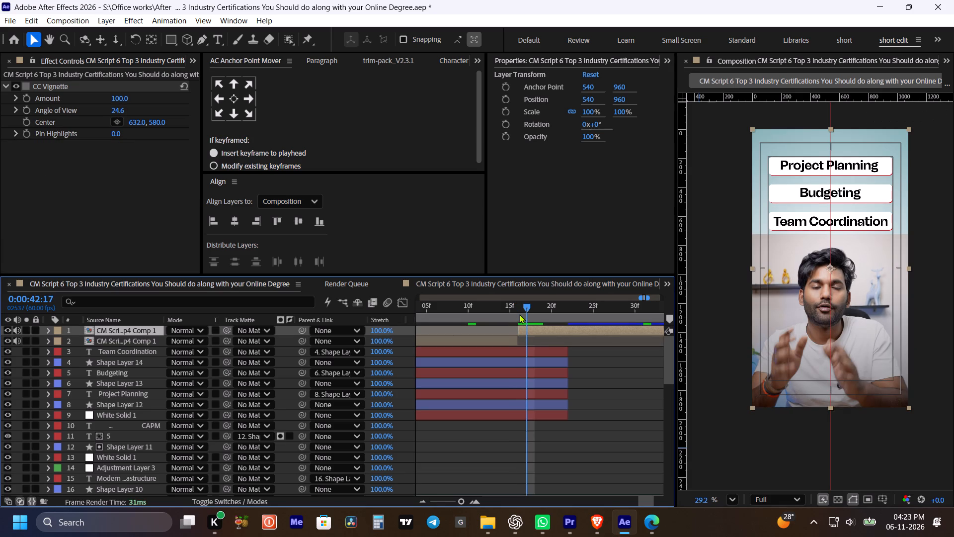
pyautogui.hotkey('ctrl', 'Left')
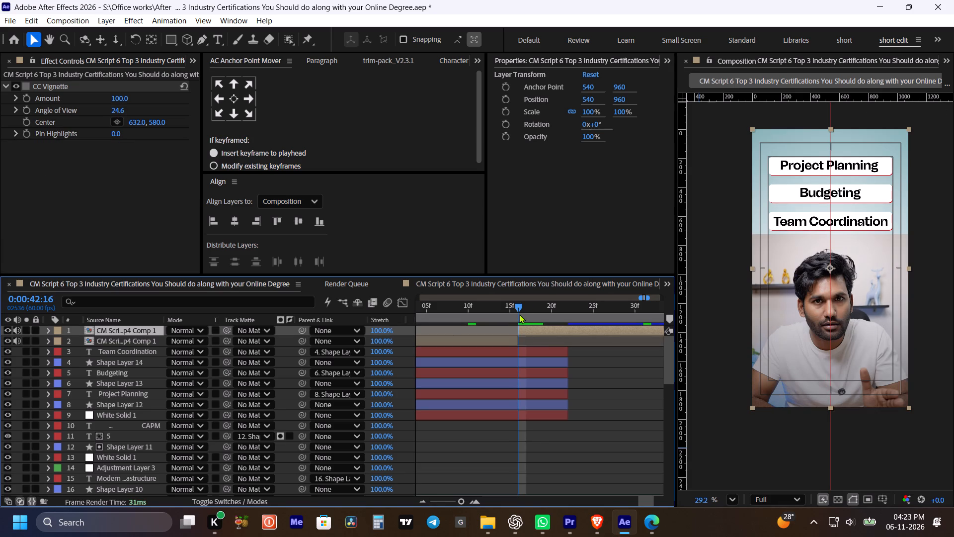
pyautogui.hotkey('ctrl', 'Left')
pyautogui.hotkey('ctrl', 'Right')
pyautogui.hotkey('ctrl', 'Right')
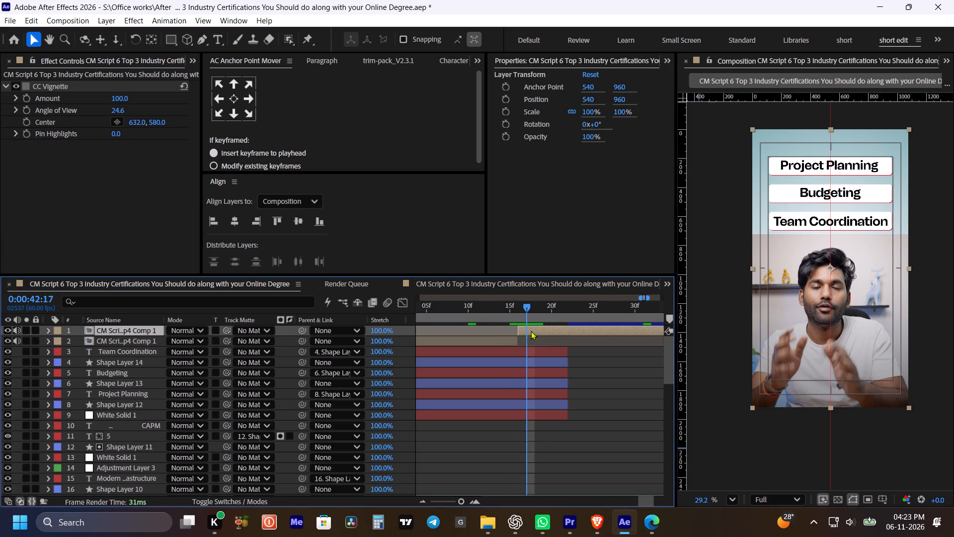
# Trim the start of the top speaker layer to 0:00:42:17 and slide the layer back to start at 0:00:42:16.
pyautogui.hotkey('alt', '[')
pyautogui.moveTo(536, 328); pyautogui.dragTo(528, 327)
pyautogui.moveTo(509, 304); pyautogui.dragTo(528, 308)
# Trim the start of the top speaker layer to 0:00:42:20 and slide the layer back to start at 0:00:42:16.
pyautogui.moveTo(528, 308); pyautogui.dragTo(562, 322)
pyautogui.keyDown('alt'); pyautogui.scroll(-2, 552, 327); pyautogui.keyUp('alt')
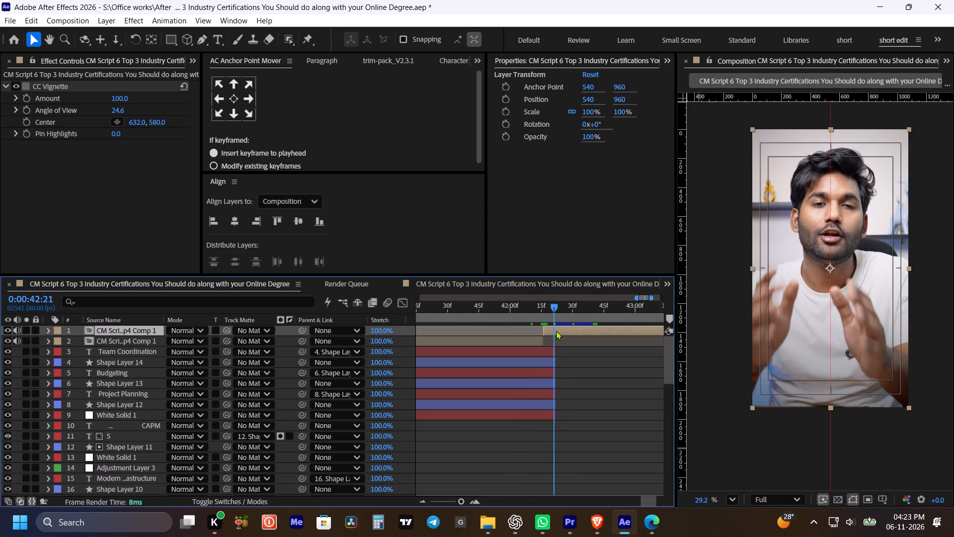
pyautogui.hotkey('ctrl', 'Left')
pyautogui.hotkey('ctrl', 'Right')
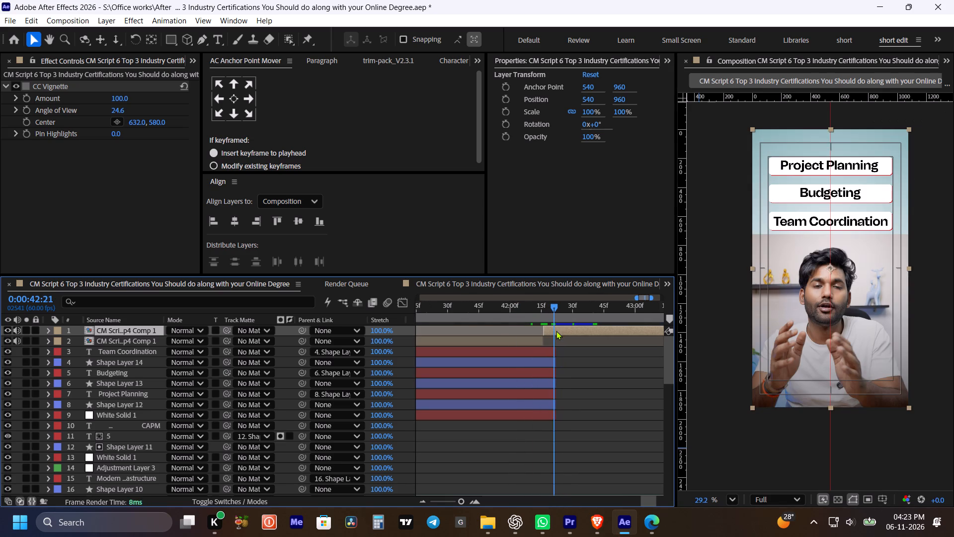
pyautogui.hotkey('ctrl', 'Left')
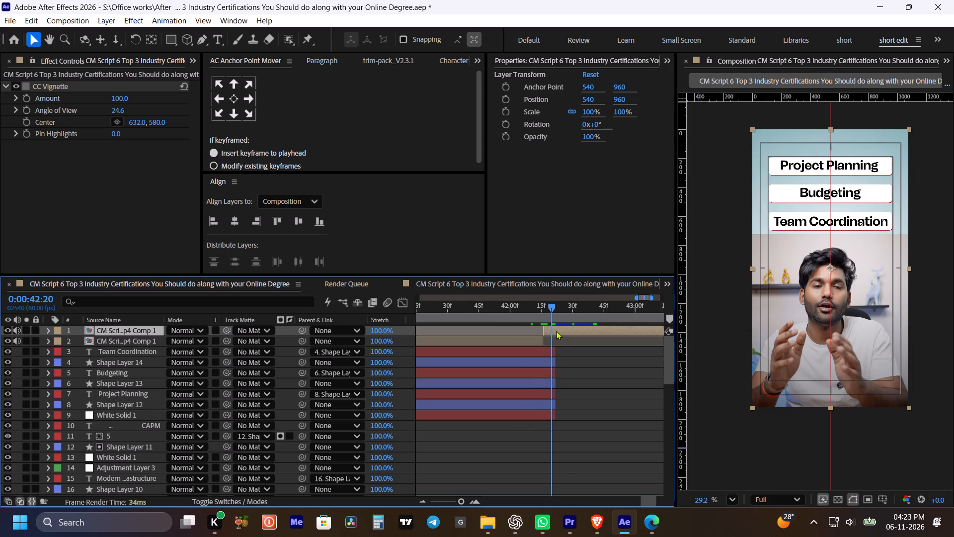
pyautogui.hotkey('alt', '[')
pyautogui.moveTo(563, 331); pyautogui.dragTo(555, 331)
# Preview the cut, trim the top speaker layer's start to 0:00:42:17 and slide the layer back to 0:00:42:16.
pyautogui.moveTo(547, 305); pyautogui.dragTo(541, 305)
pyautogui.moveTo(547, 308); pyautogui.dragTo(545, 307)
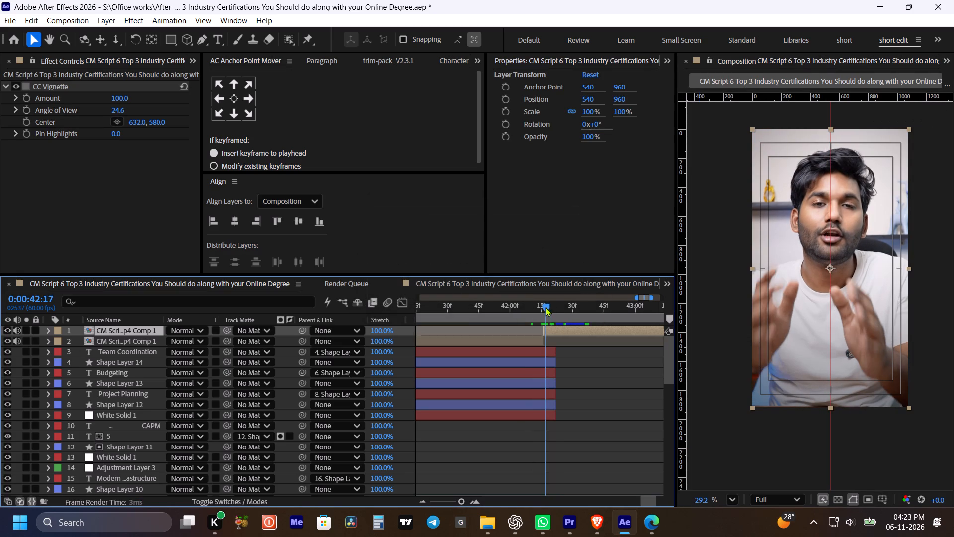
pyautogui.moveTo(545, 307); pyautogui.dragTo(530, 305)
pyautogui.press('space')
pyautogui.press('space')
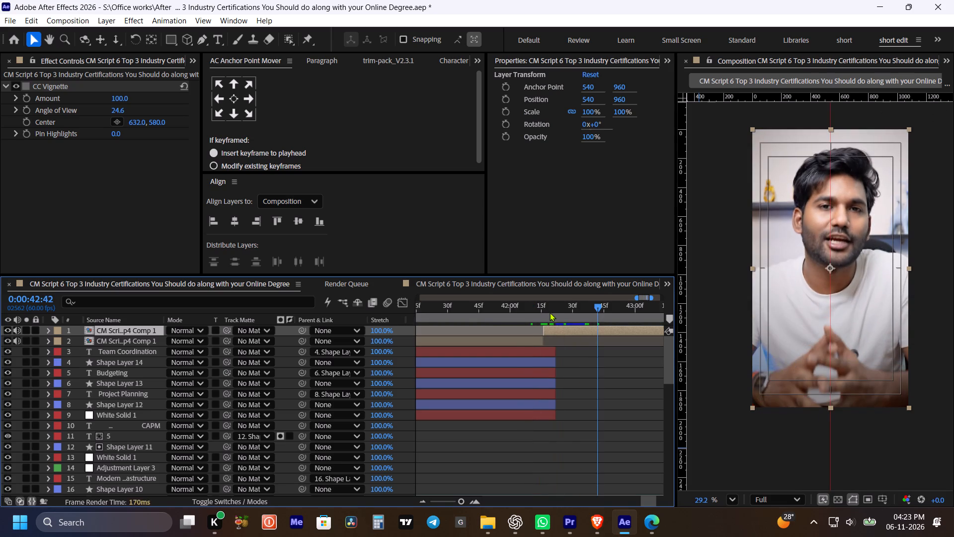
pyautogui.keyDown('shift'); pyautogui.click(550, 310); pyautogui.keyUp('shift')
pyautogui.hotkey('ctrl', 'Left')
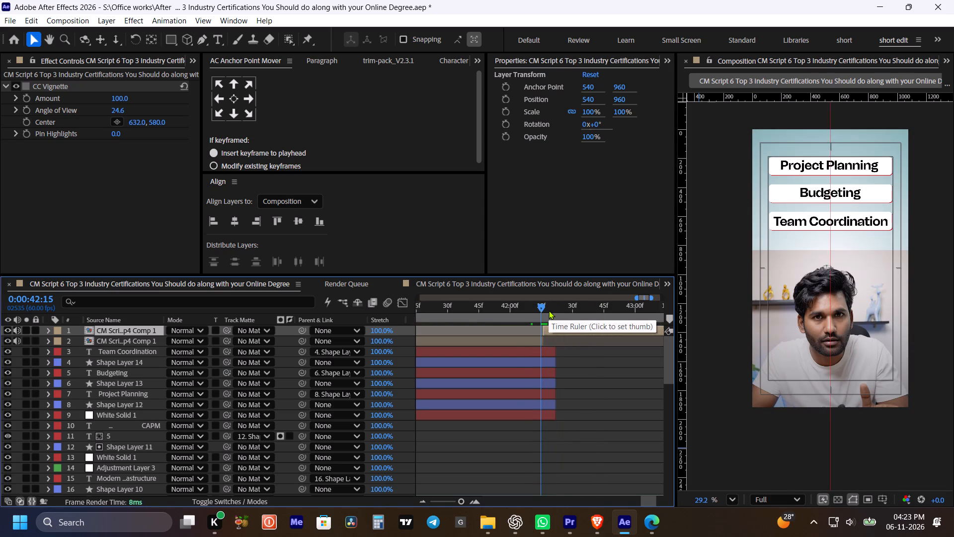
pyautogui.hotkey('ctrl', 'Right')
pyautogui.hotkey('ctrl', 'Right')
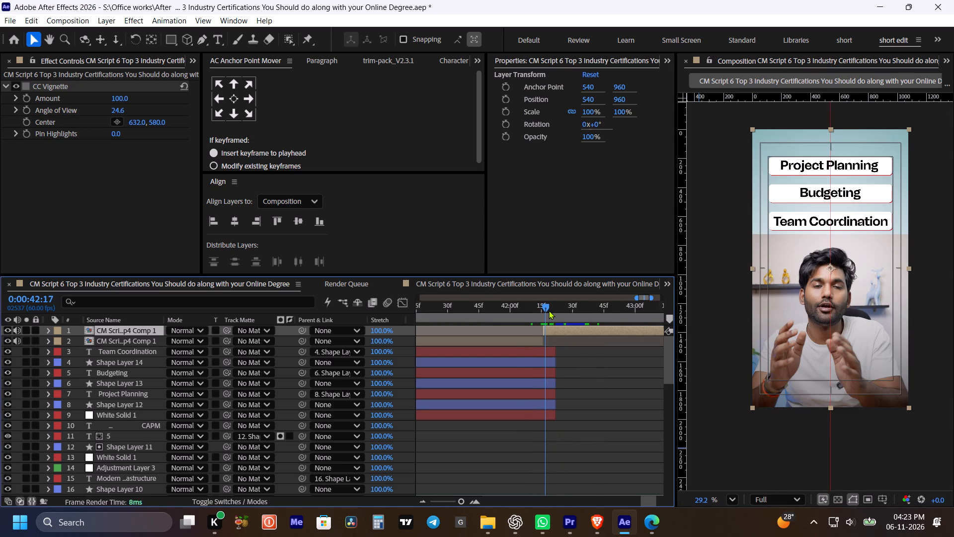
pyautogui.keyDown('alt'); pyautogui.scroll(2, 556, 313); pyautogui.keyUp('alt')
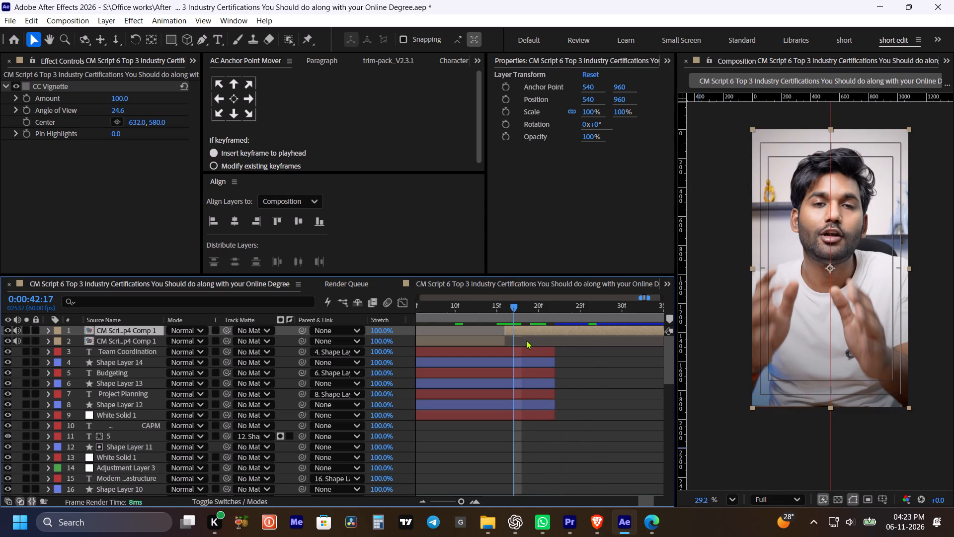
pyautogui.hotkey('alt', '[')
pyautogui.moveTo(531, 329); pyautogui.dragTo(525, 327)
pyautogui.moveTo(525, 327); pyautogui.dragTo(520, 327)
# Preview the transition from the skill-label split-screen to the full-frame speaker clip, replaying it from before the cut.
pyautogui.hotkey('ctrl', 'Left')
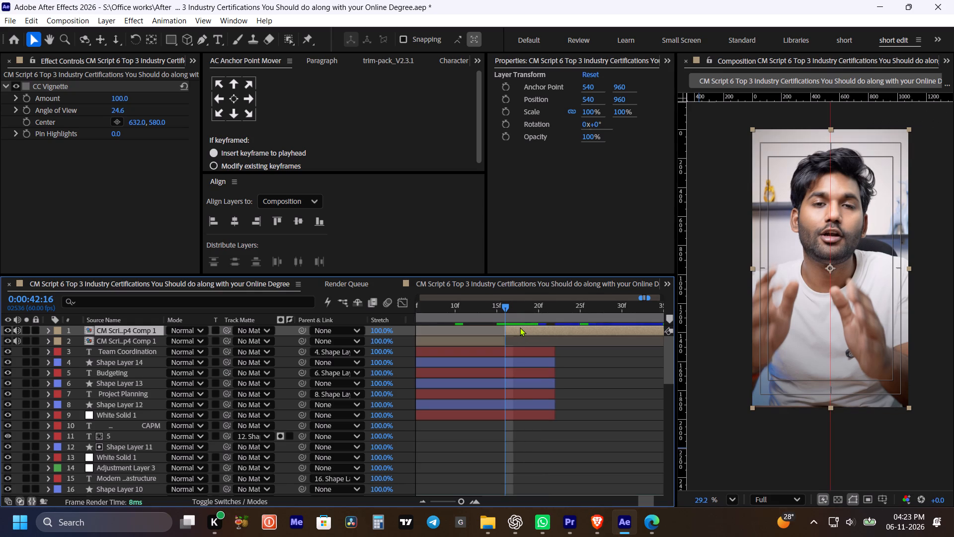
pyautogui.hotkey('ctrl', 'Left')
pyautogui.keyDown('alt'); pyautogui.scroll(-2, 501, 344); pyautogui.keyUp('alt')
pyautogui.click(454, 307)
pyautogui.press('space')
pyautogui.keyDown('alt'); pyautogui.scroll(-2, 454, 307); pyautogui.keyUp('alt')
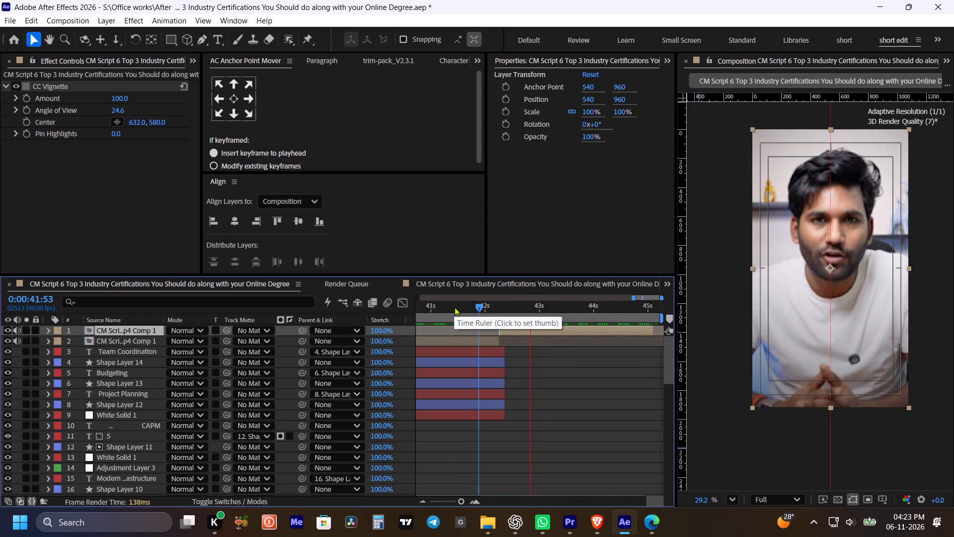
pyautogui.keyDown('alt'); pyautogui.scroll(-2, 454, 307); pyautogui.keyUp('alt')
pyautogui.press('space')
pyautogui.moveTo(509, 308); pyautogui.dragTo(503, 308)
pyautogui.press('space')
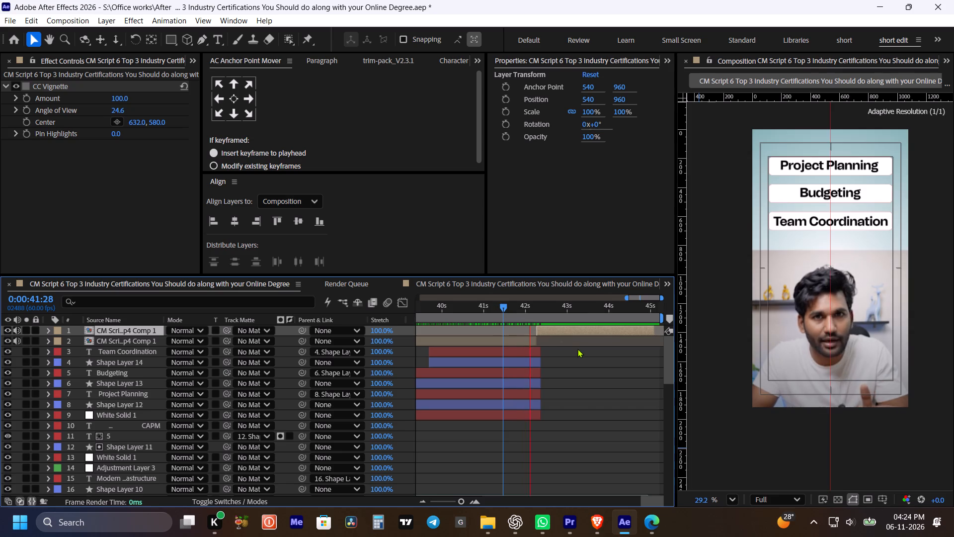
pyautogui.press('space')
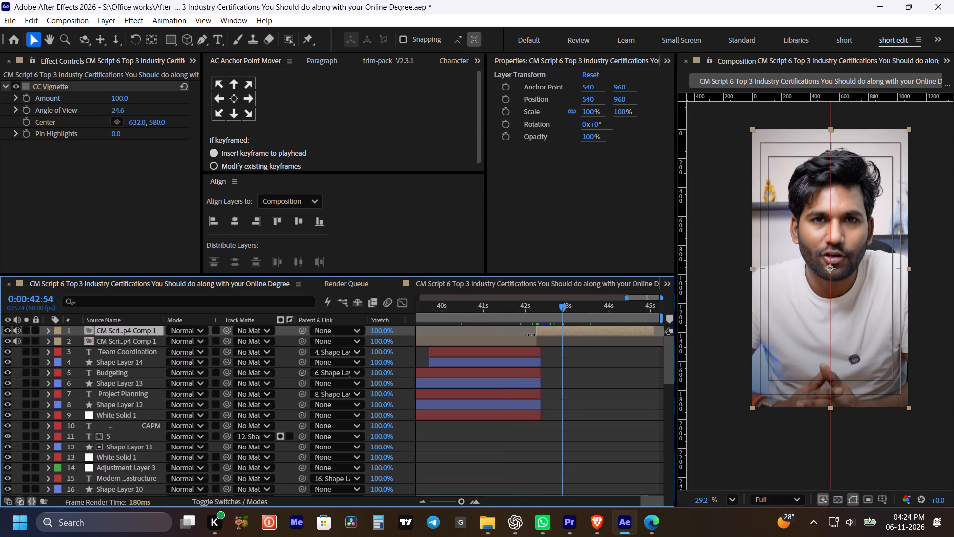
# In the speaker precomp, move the cut between layers 2 and 1 to 0:00:42:06, checking the neighbouring frames.
pyautogui.click(541, 282)
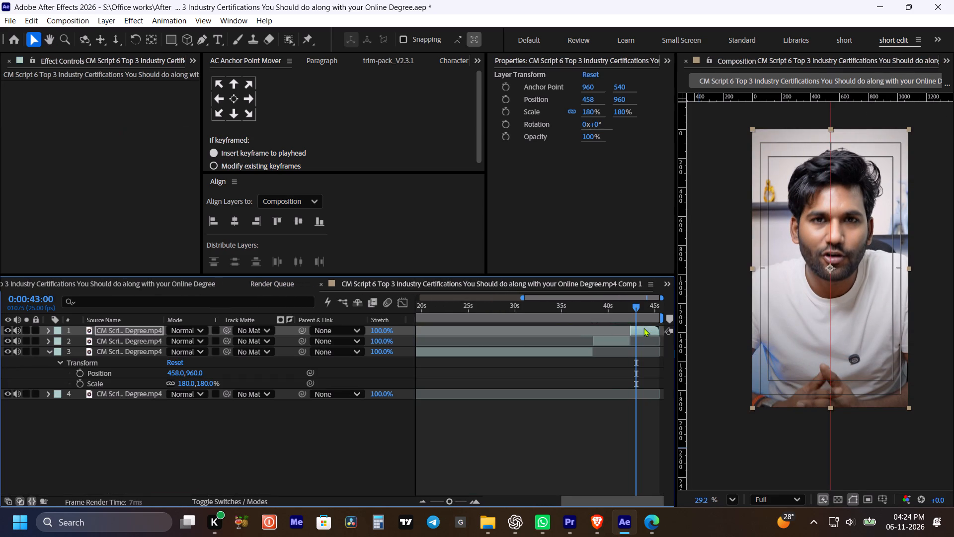
pyautogui.keyDown('alt'); pyautogui.scroll(2, 645, 330); pyautogui.keyUp('alt')
pyautogui.press('space')
pyautogui.moveTo(617, 371); pyautogui.dragTo(592, 372)
pyautogui.keyDown('shift'); pyautogui.click(556, 308); pyautogui.keyUp('shift')
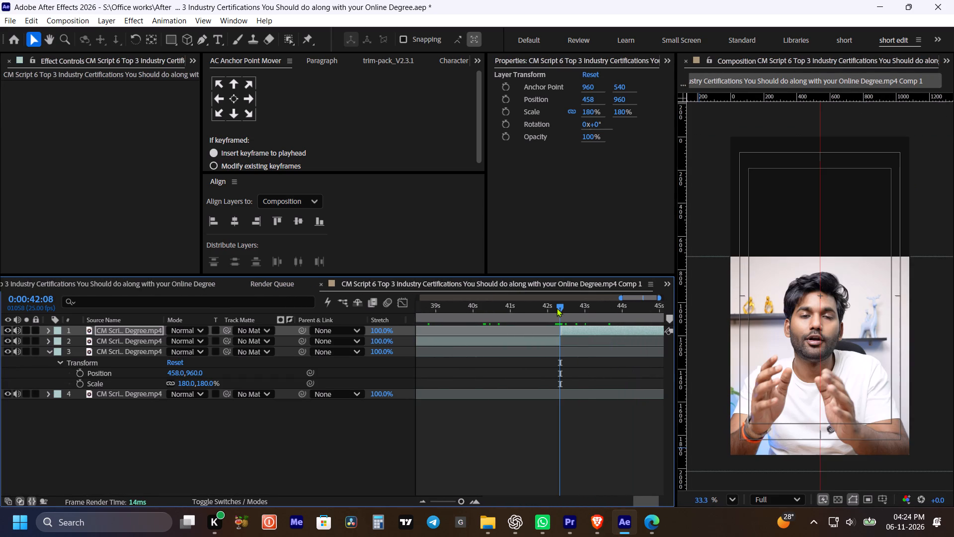
pyautogui.hotkey('ctrl', 'Left')
pyautogui.hotkey('ctrl', 'Left')
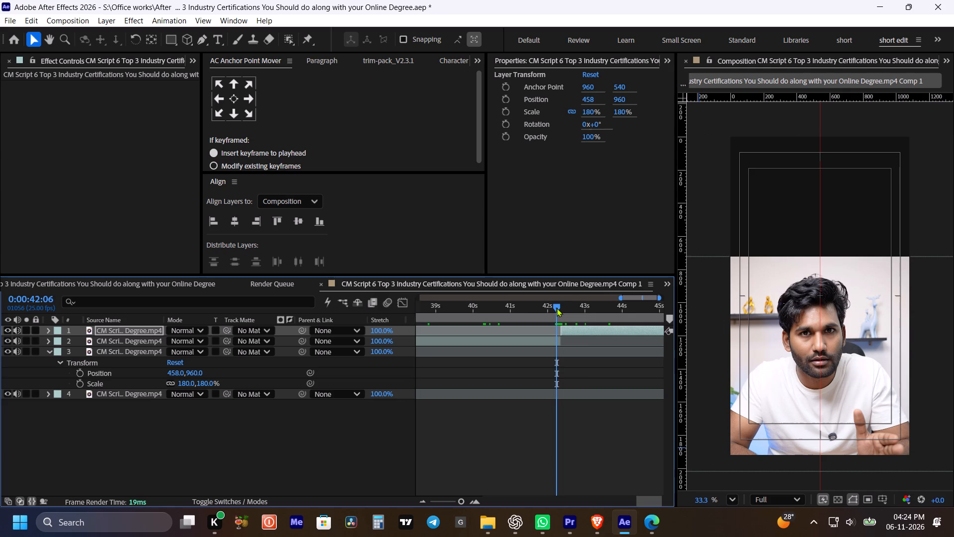
pyautogui.hotkey('ctrl', 'Right')
pyautogui.hotkey('ctrl', 'Left')
pyautogui.hotkey('ctrl', 'Right')
pyautogui.hotkey('ctrl', 'Left')
pyautogui.keyDown('alt'); pyautogui.scroll(1, 557, 331); pyautogui.keyUp('alt')
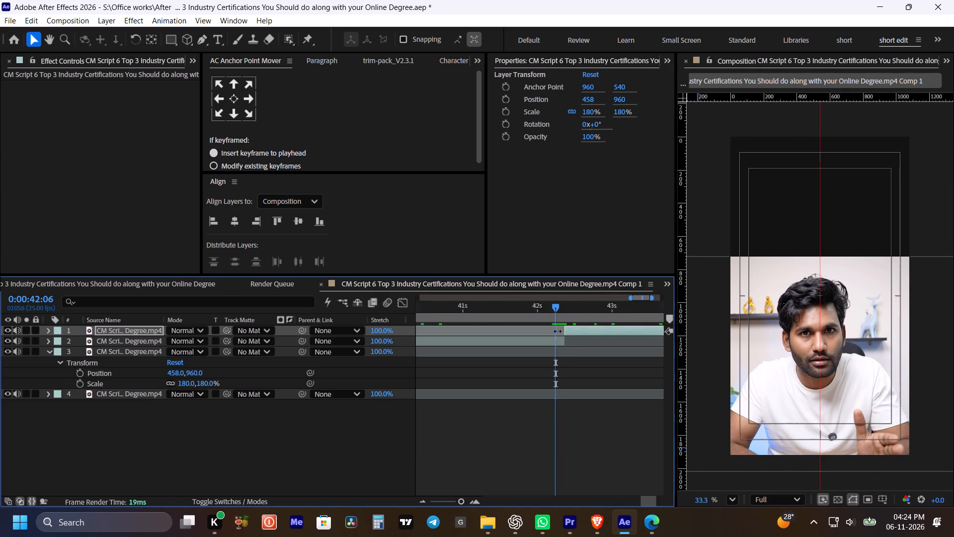
pyautogui.keyDown('alt'); pyautogui.scroll(3, 557, 331); pyautogui.keyUp('alt')
pyautogui.click(567, 343)
pyautogui.moveTo(584, 340); pyautogui.dragTo(517, 341)
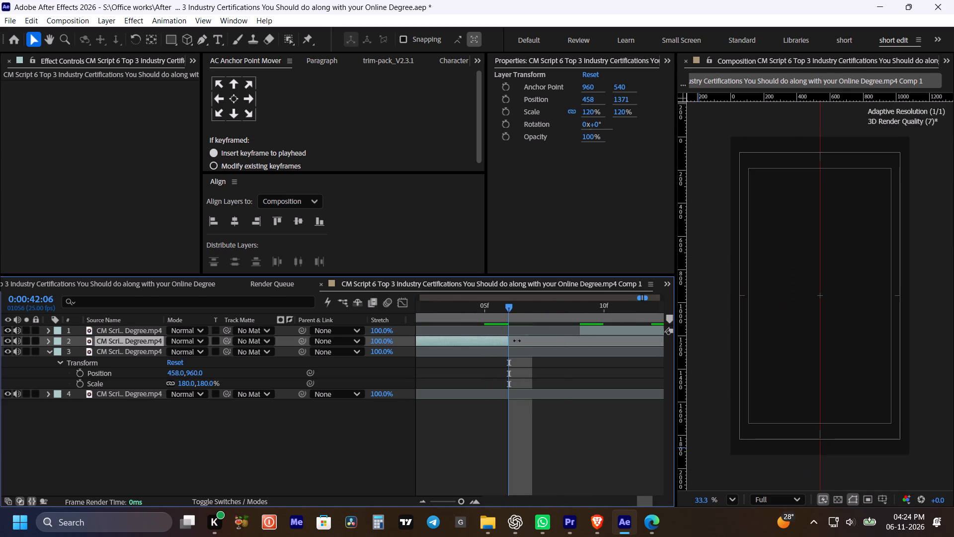
pyautogui.moveTo(517, 341); pyautogui.dragTo(516, 341)
pyautogui.moveTo(580, 332); pyautogui.dragTo(515, 332)
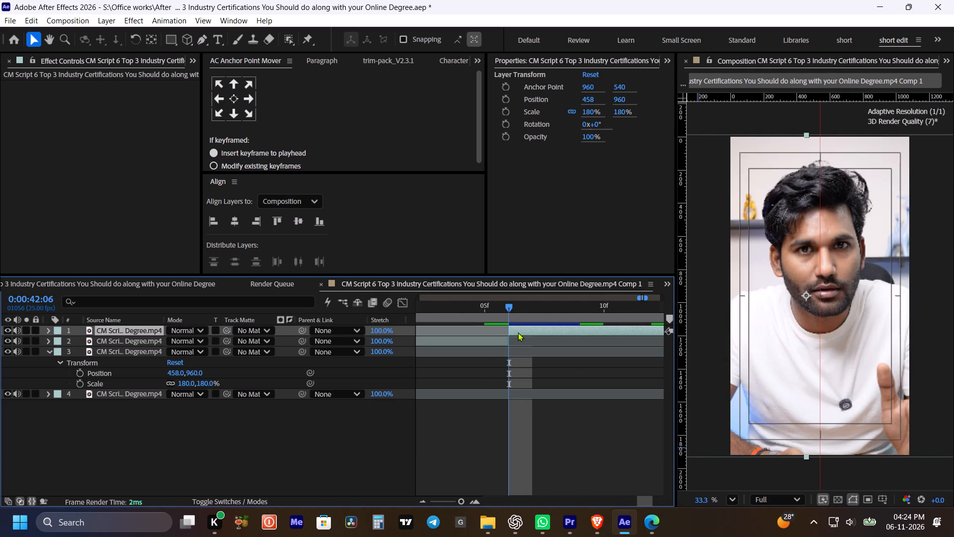
pyautogui.keyDown('alt'); pyautogui.scroll(-4, 518, 332); pyautogui.keyUp('alt')
# Back in the main composition, slide the top speaker layer slightly later and extend its start back to 0:00:42:16.
pyautogui.click(208, 285)
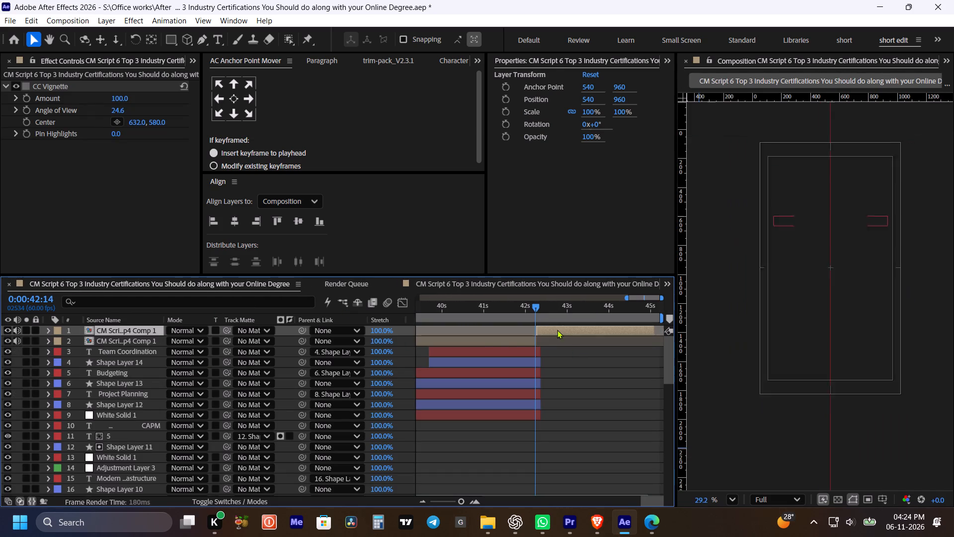
pyautogui.keyDown('shift'); pyautogui.moveTo(561, 333); pyautogui.dragTo(568, 334); pyautogui.keyUp('shift')
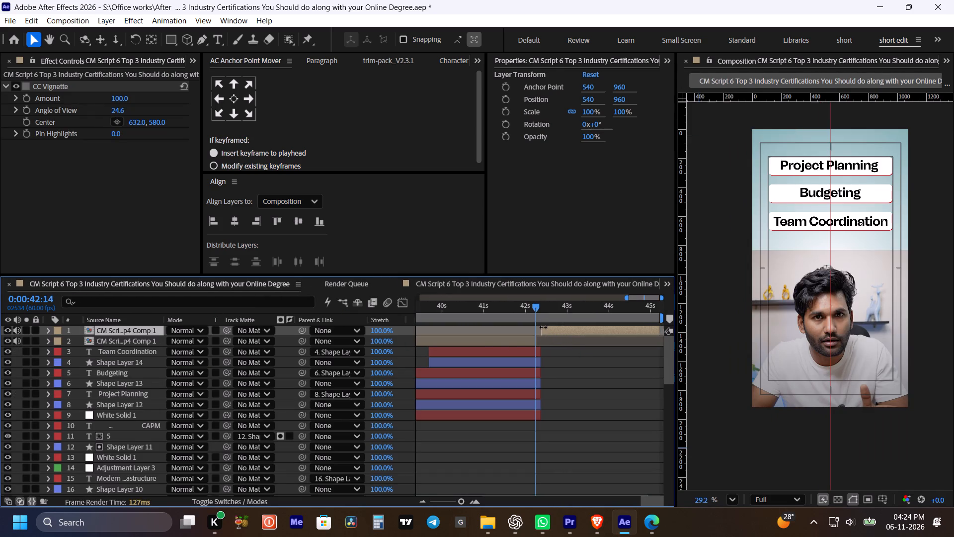
pyautogui.keyDown('shift'); pyautogui.moveTo(543, 327); pyautogui.dragTo(538, 328); pyautogui.keyUp('shift')
# Check the frames around the cut one by one and trim the top speaker layer's start to 0:00:42:18.
pyautogui.keyDown('alt'); pyautogui.scroll(2, 538, 329); pyautogui.keyUp('alt')
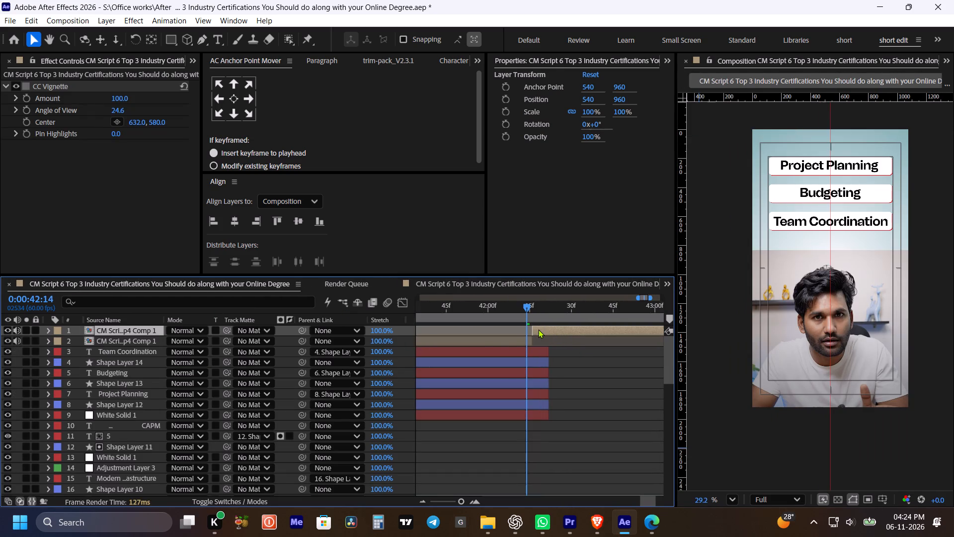
pyautogui.hotkey('ctrl', 'Right')
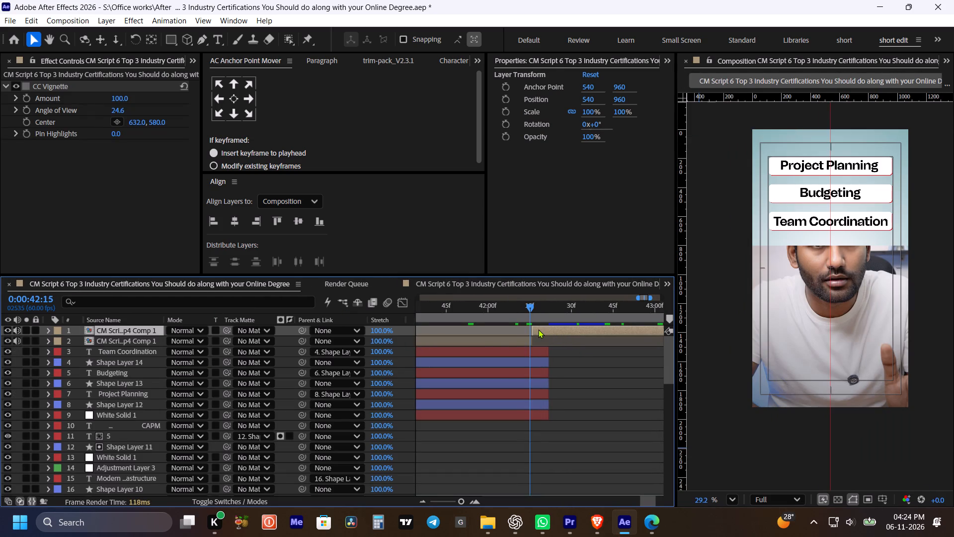
pyautogui.hotkey('ctrl', 'Left')
pyautogui.hotkey('ctrl', 'Right')
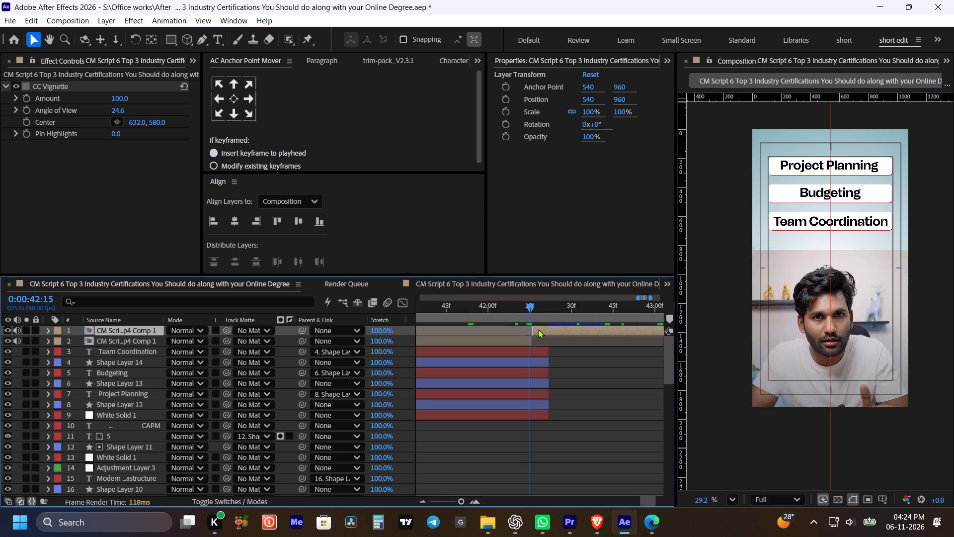
pyautogui.hotkey('ctrl', 'Right')
pyautogui.hotkey('ctrl', 'Right')
pyautogui.hotkey('ctrl', 'Right')
pyautogui.hotkey('ctrl', 'Right')
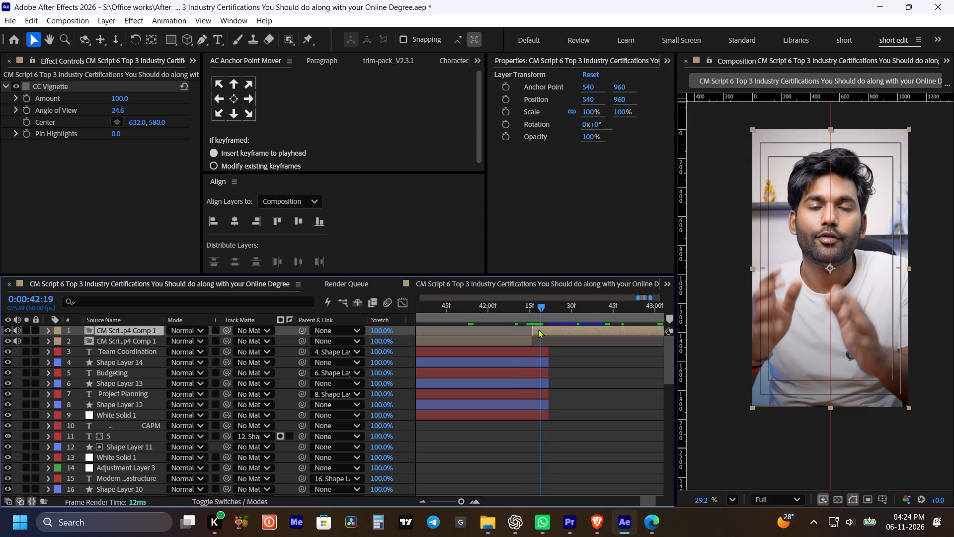
pyautogui.hotkey('ctrl', 'Left')
pyautogui.hotkey('ctrl', 'Left')
pyautogui.hotkey('ctrl', 'Right')
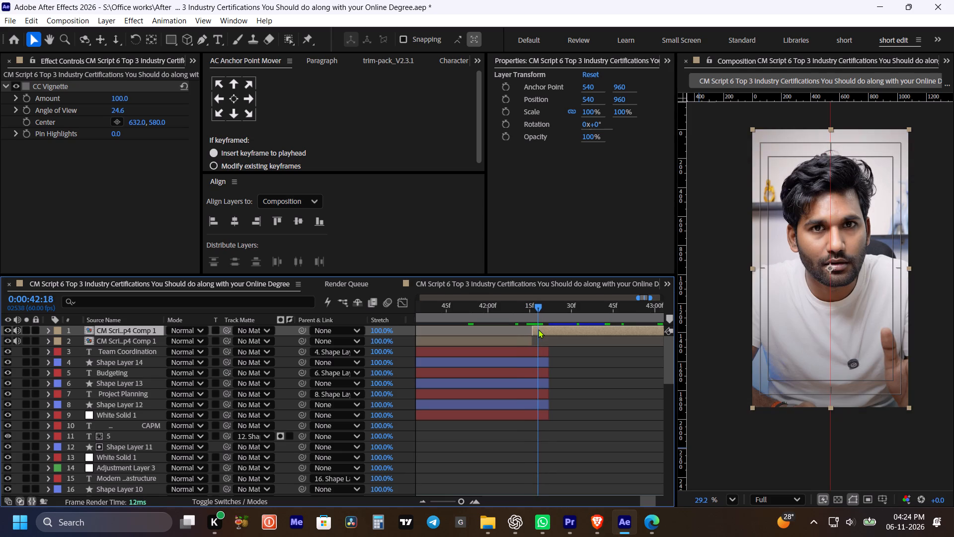
pyautogui.hotkey('alt', '[')
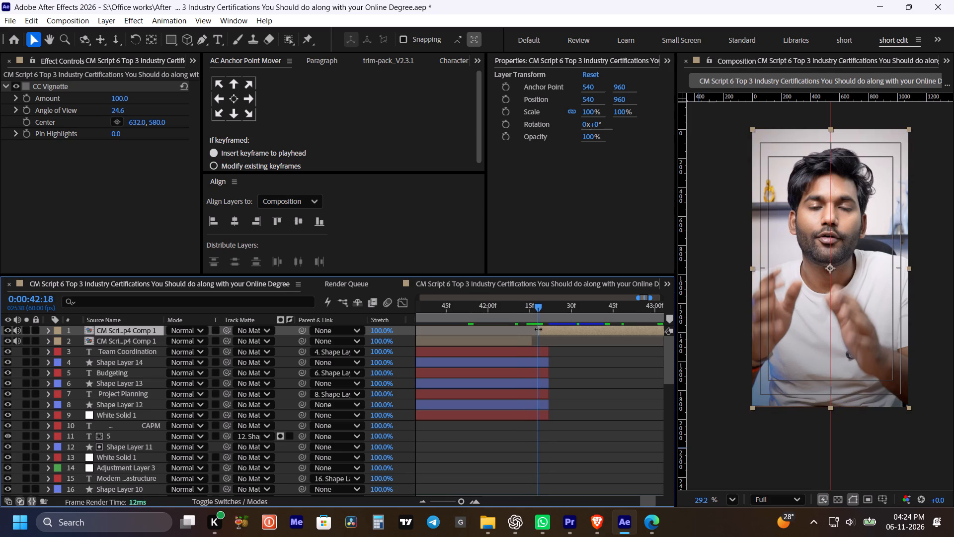
# Check the last split-screen frames one by one and trim the end of the second speaker layer to 0:00:42:15.
pyautogui.moveTo(536, 305); pyautogui.dragTo(531, 304)
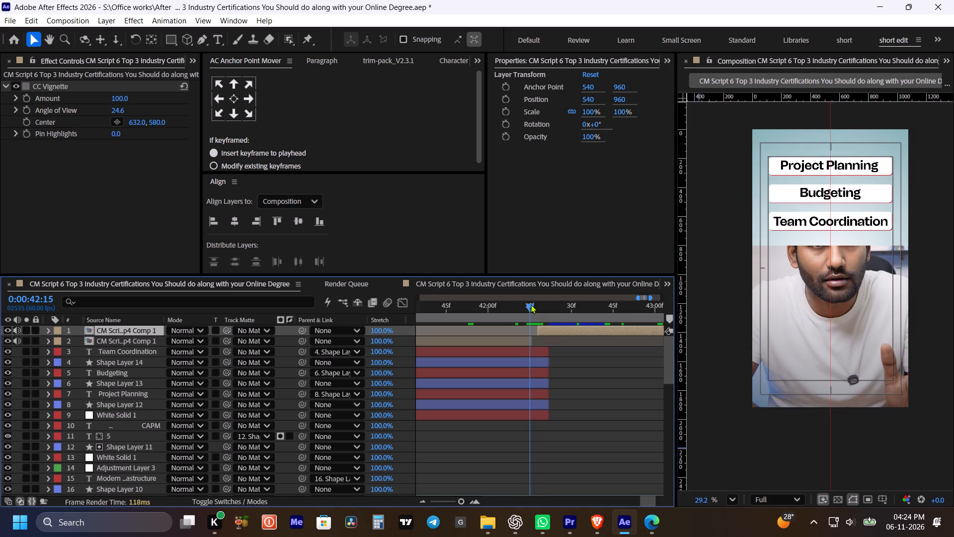
pyautogui.hotkey('ctrl', 'Left')
pyautogui.hotkey('ctrl', 'Left')
pyautogui.hotkey('ctrl', 'Left')
pyautogui.hotkey('ctrl', 'Left')
pyautogui.hotkey('ctrl', 'Left')
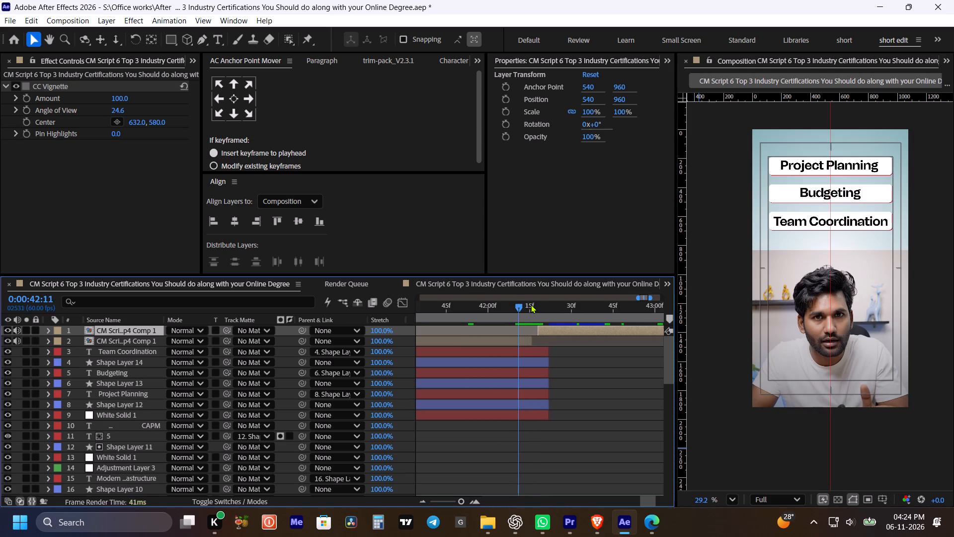
pyautogui.hotkey('ctrl', 'Left')
pyautogui.hotkey('ctrl', 'Right')
pyautogui.hotkey('ctrl', 'Right')
pyautogui.hotkey('ctrl', 'Right')
pyautogui.hotkey('ctrl', 'Right')
pyautogui.hotkey('ctrl', 'Right')
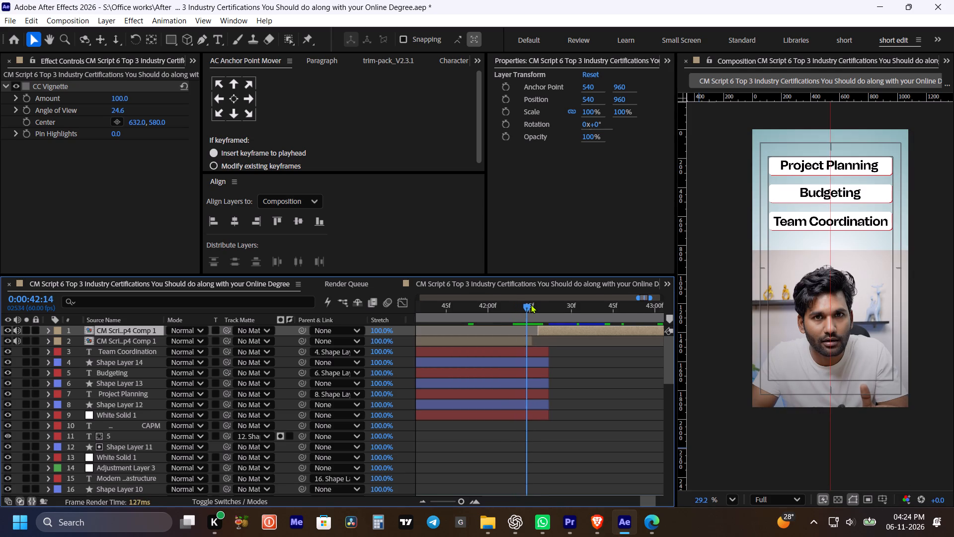
pyautogui.hotkey('ctrl', 'Right')
pyautogui.keyDown('alt'); pyautogui.scroll(2, 531, 289); pyautogui.keyUp('alt')
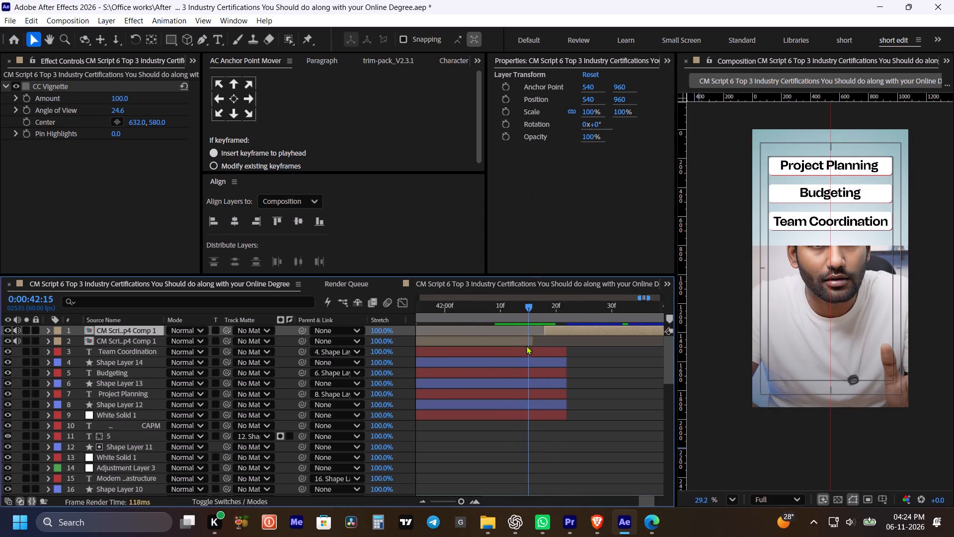
pyautogui.keyDown('alt'); pyautogui.scroll(2, 526, 346); pyautogui.keyUp('alt')
pyautogui.moveTo(562, 338); pyautogui.dragTo(547, 340)
# Move the top speaker layer so that it starts at 0:00:42:15, directly after the second speaker layer.
pyautogui.click(608, 327)
pyautogui.press('[')
pyautogui.keyDown('alt'); pyautogui.scroll(-3, 560, 331); pyautogui.keyUp('alt')
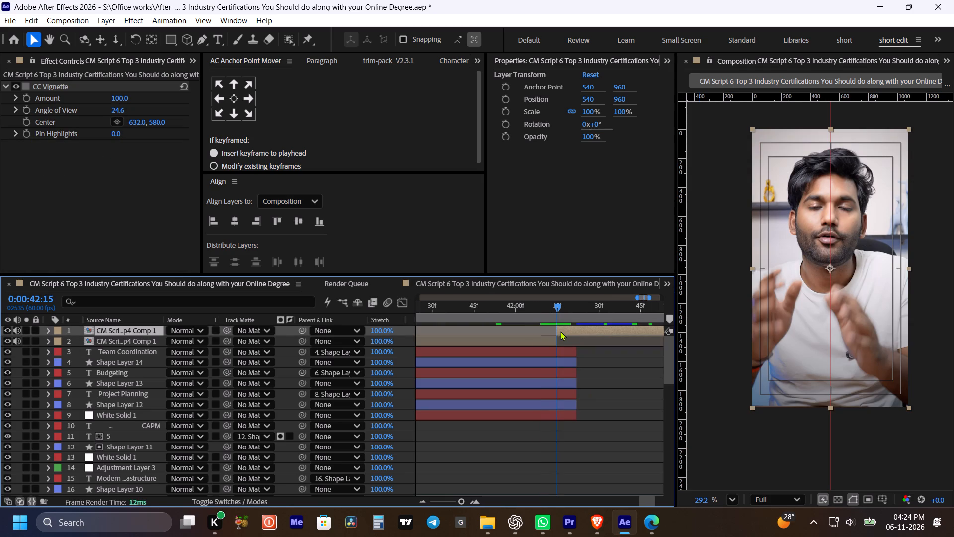
# Check the cut at 0:00:42:15 frame by frame and play back the full-frame speaker section that follows it.
pyautogui.hotkey('ctrl', 'Left')
pyautogui.hotkey('ctrl', 'Right')
pyautogui.hotkey('ctrl', 'Right')
pyautogui.hotkey('ctrl', 'Right')
pyautogui.hotkey('ctrl', 'Right')
pyautogui.hotkey('ctrl', 'Right')
pyautogui.hotkey('ctrl', 'Right')
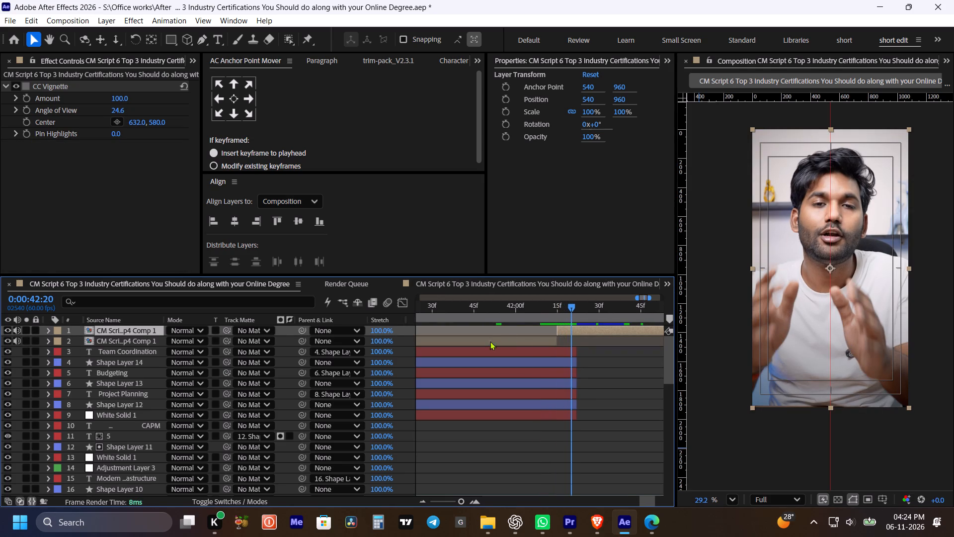
pyautogui.keyDown('alt'); pyautogui.scroll(-2, 491, 344); pyautogui.keyUp('alt')
pyautogui.click(496, 303)
pyautogui.press('space')
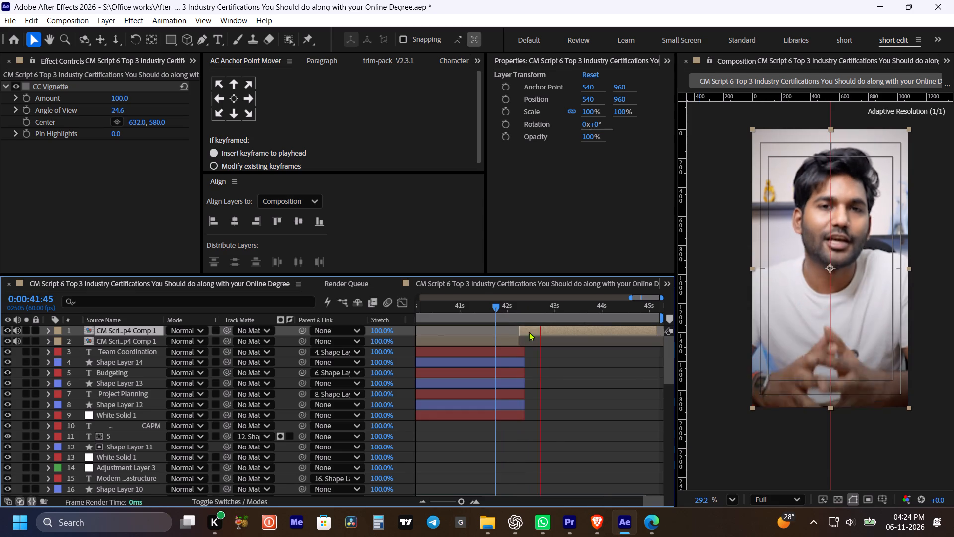
pyautogui.press('space')
pyautogui.keyDown('alt'); pyautogui.scroll(-3, 529, 332); pyautogui.keyUp('alt')
pyautogui.press('space')
pyautogui.keyDown('alt'); pyautogui.scroll(2, 639, 357); pyautogui.keyUp('alt')
pyautogui.press('space')
pyautogui.moveTo(643, 359); pyautogui.dragTo(601, 371)
pyautogui.press('space')
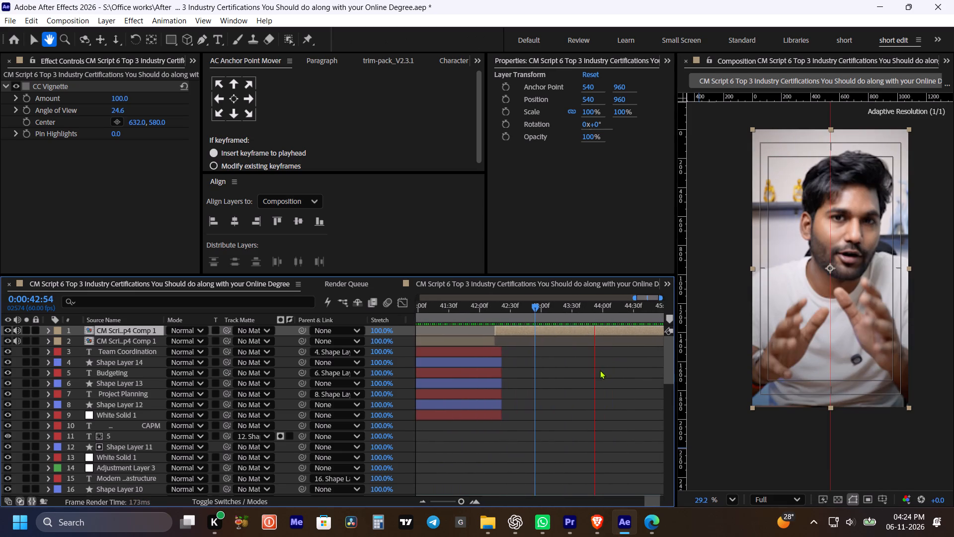
pyautogui.keyDown('alt'); pyautogui.scroll(-3, 598, 363); pyautogui.keyUp('alt')
pyautogui.keyDown('alt'); pyautogui.scroll(1, 648, 353); pyautogui.keyUp('alt')
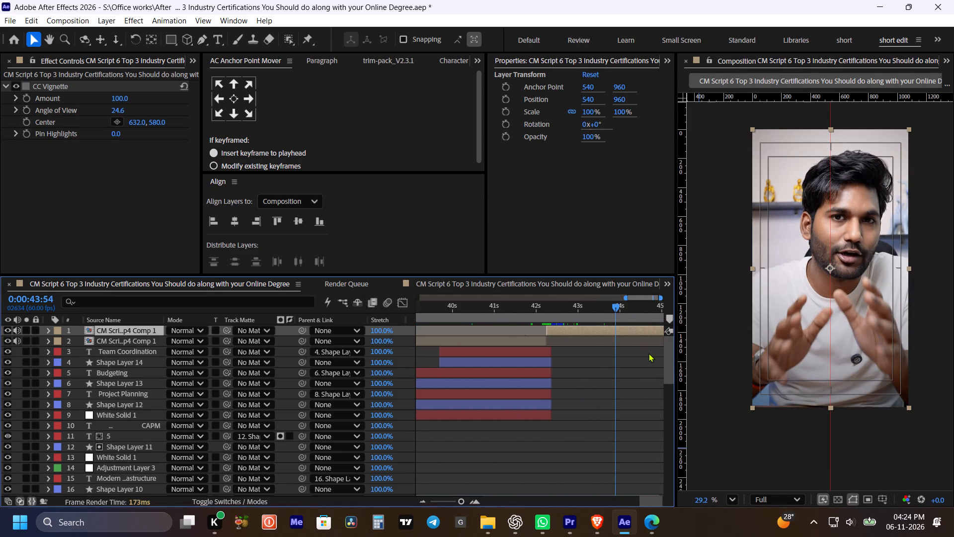
pyautogui.press('space')
pyautogui.moveTo(630, 354); pyautogui.dragTo(528, 368)
# Import the clips "college munch follow" and "college munch subscribe" from New Volume (D:) into the b roll folder.
pyautogui.scroll(2, 97, 59)
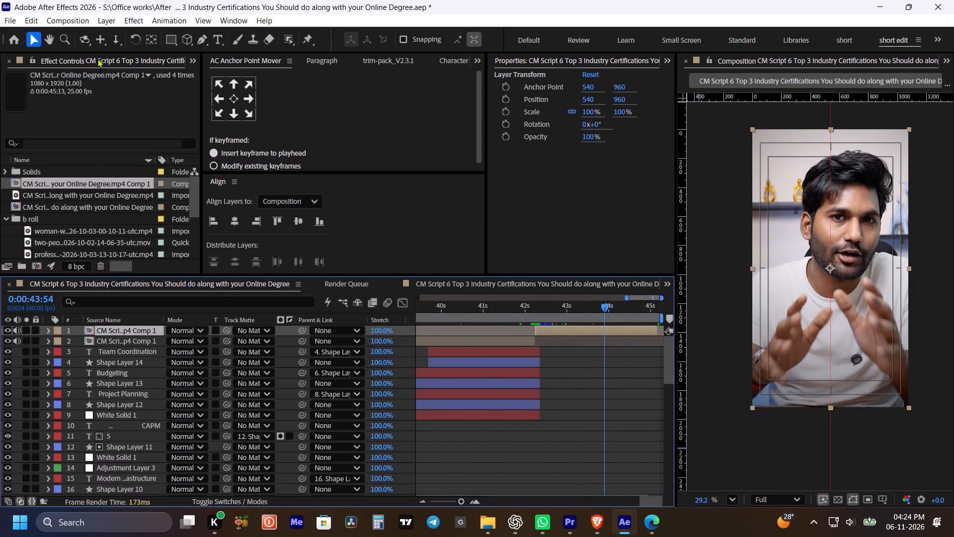
pyautogui.scroll(1, 97, 59)
pyautogui.click(49, 216)
pyautogui.hotkey('ctrl', 'i')
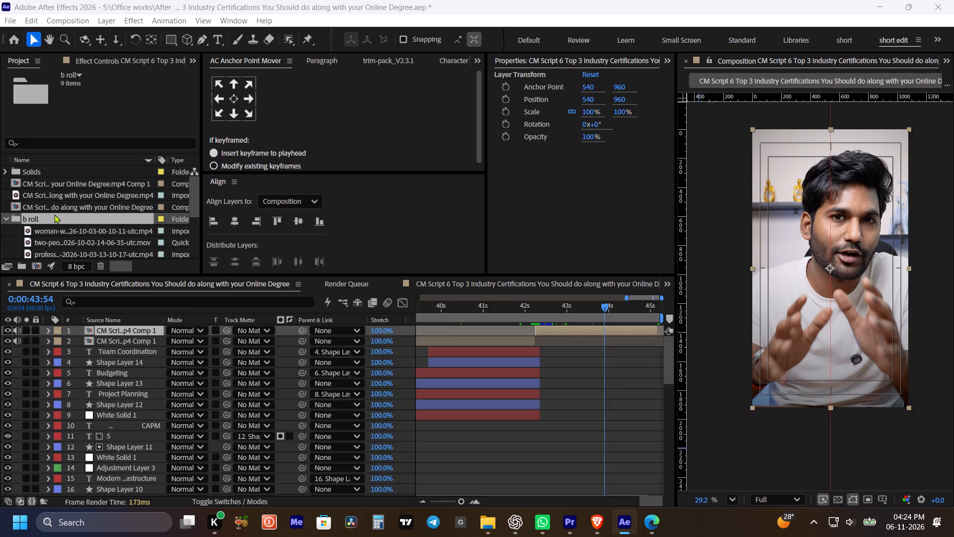
pyautogui.click(82, 116)
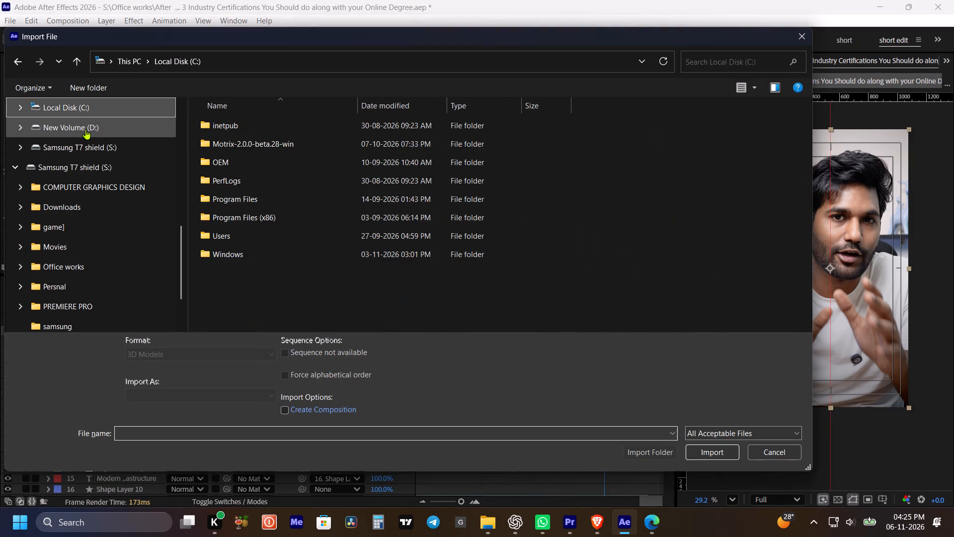
pyautogui.click(85, 129)
pyautogui.scroll(-1, 461, 257)
pyautogui.click(423, 289)
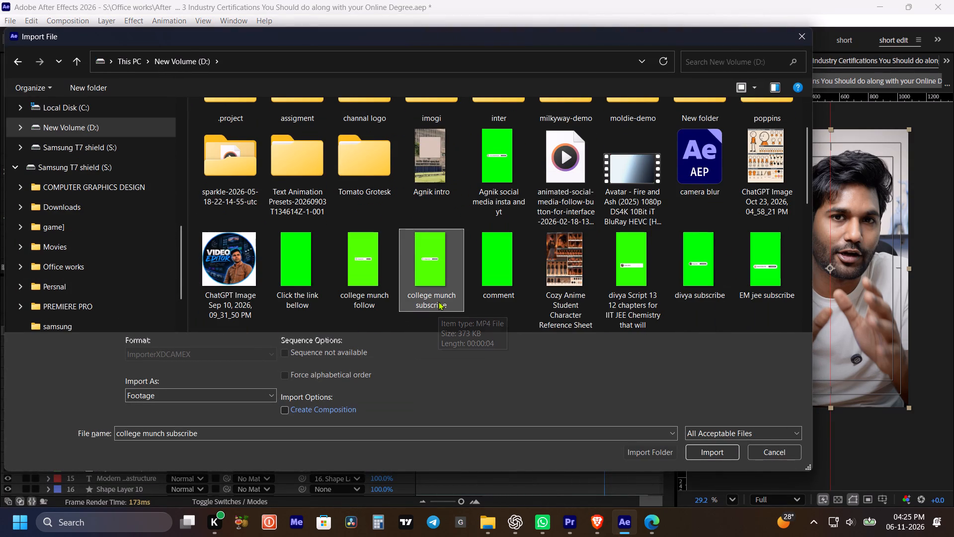
pyautogui.scroll(-2, 701, 286)
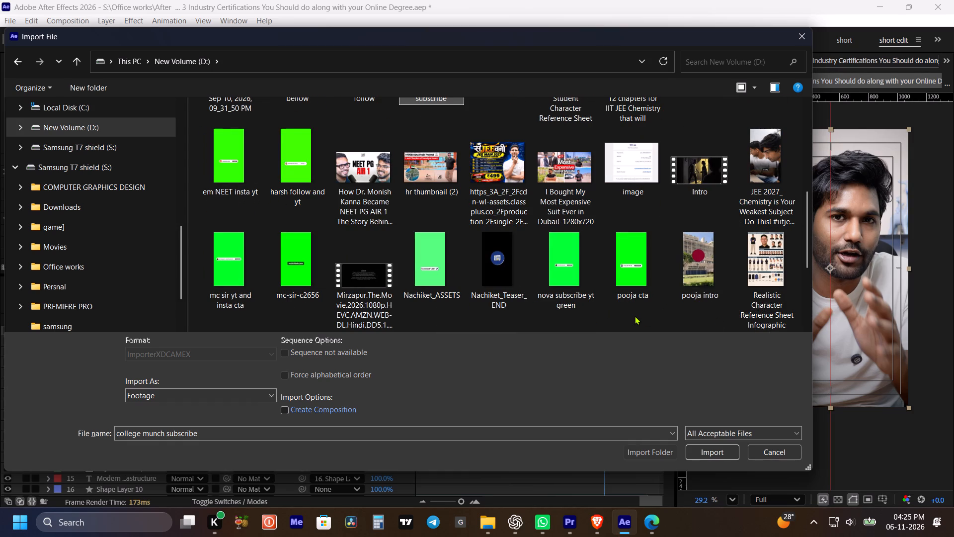
pyautogui.scroll(-2, 702, 284)
pyautogui.scroll(3, 702, 284)
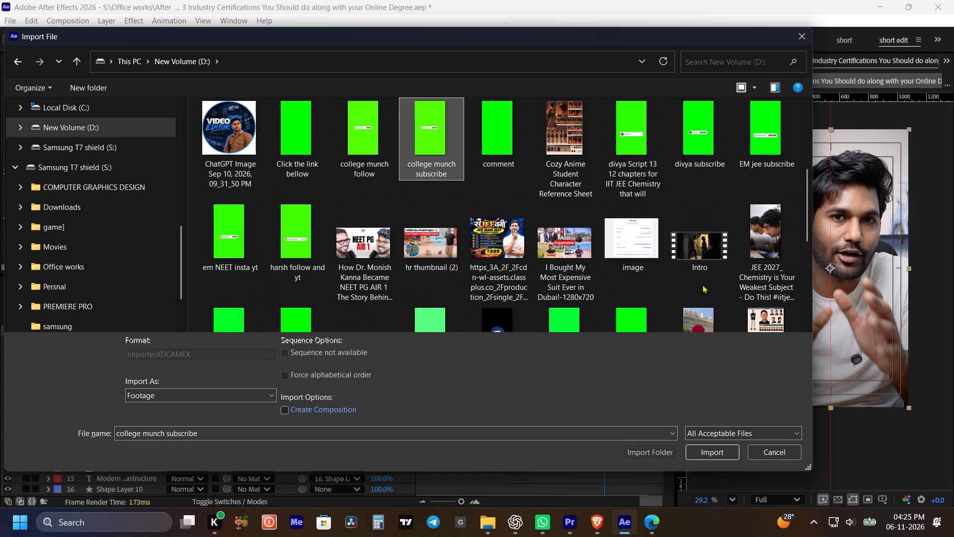
pyautogui.keyDown('ctrl'); pyautogui.click(366, 149); pyautogui.keyUp('ctrl')
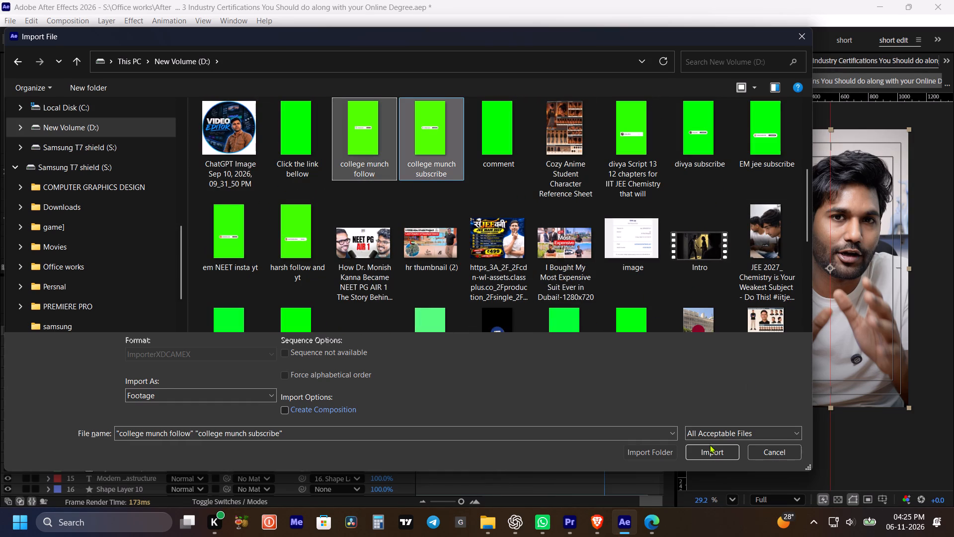
pyautogui.click(729, 455)
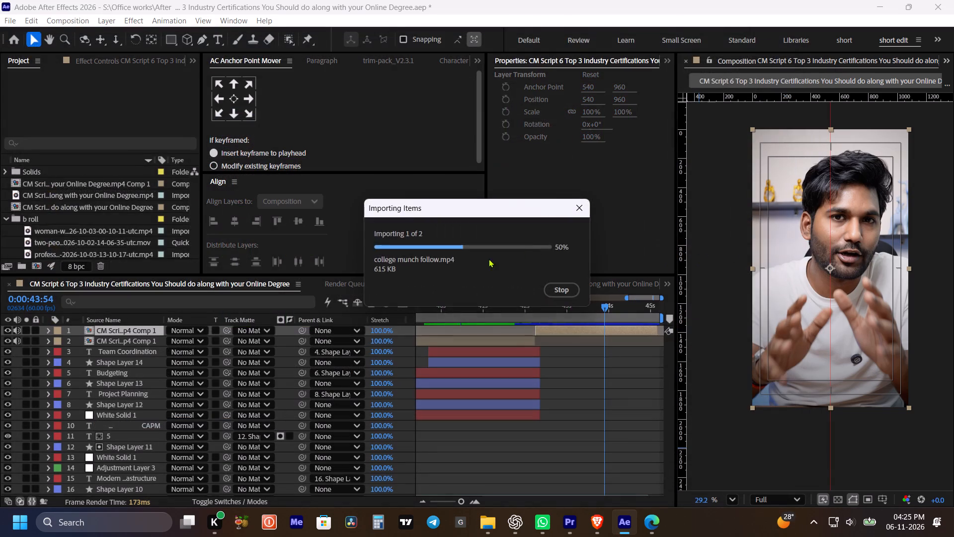
# Open college munch follow.mp4 as footage, scrub through its animation and set its out point to 0:00:03:16.
pyautogui.click(93, 233)
pyautogui.click(94, 255)
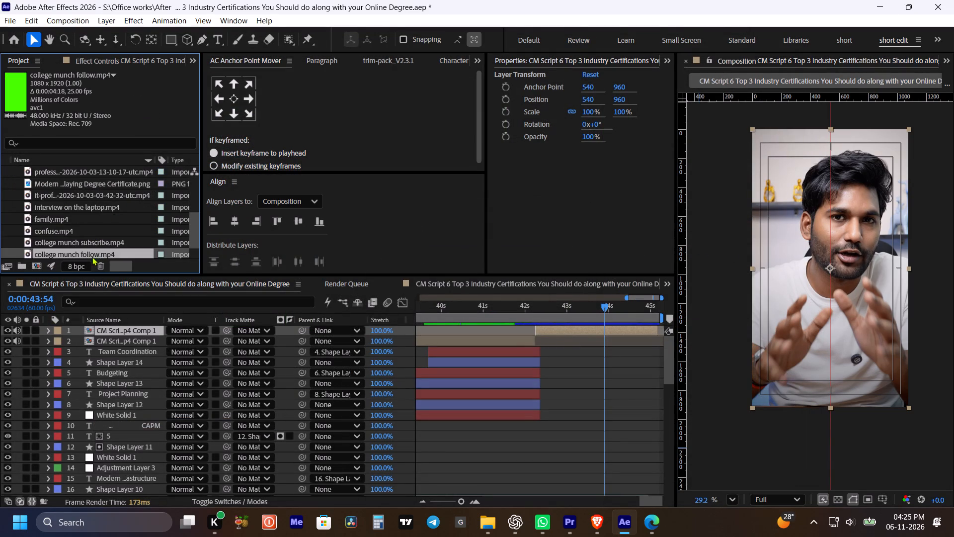
pyautogui.moveTo(89, 256); pyautogui.dragTo(135, 257)
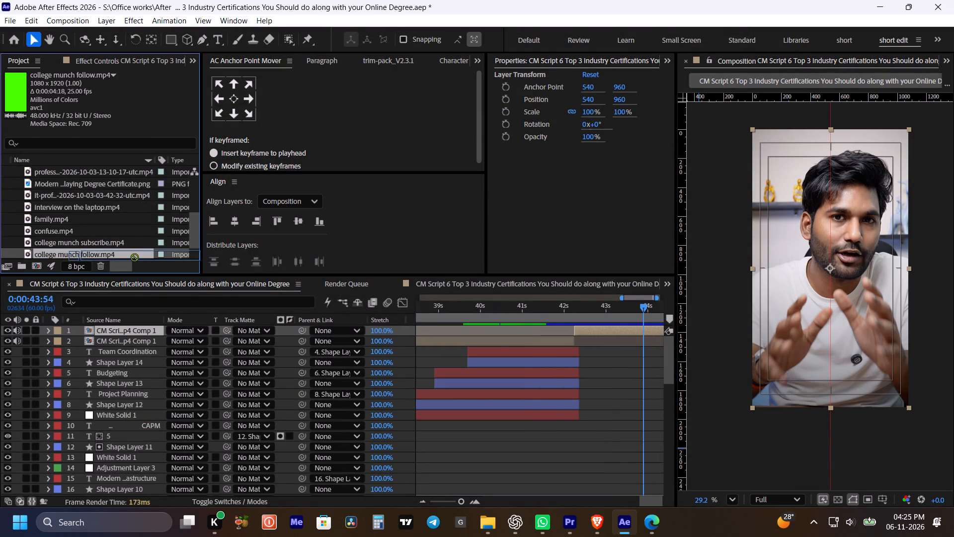
pyautogui.moveTo(135, 257); pyautogui.dragTo(133, 257)
pyautogui.scroll(3, 64, 226)
pyautogui.scroll(-1, 64, 226)
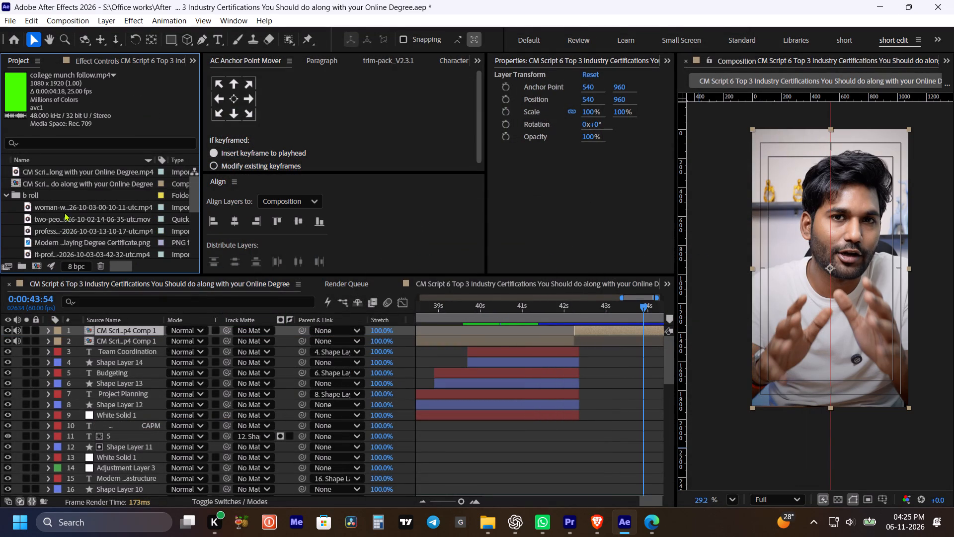
pyautogui.scroll(1, 66, 213)
pyautogui.moveTo(54, 181); pyautogui.dragTo(68, 231)
pyautogui.scroll(-3, 68, 234)
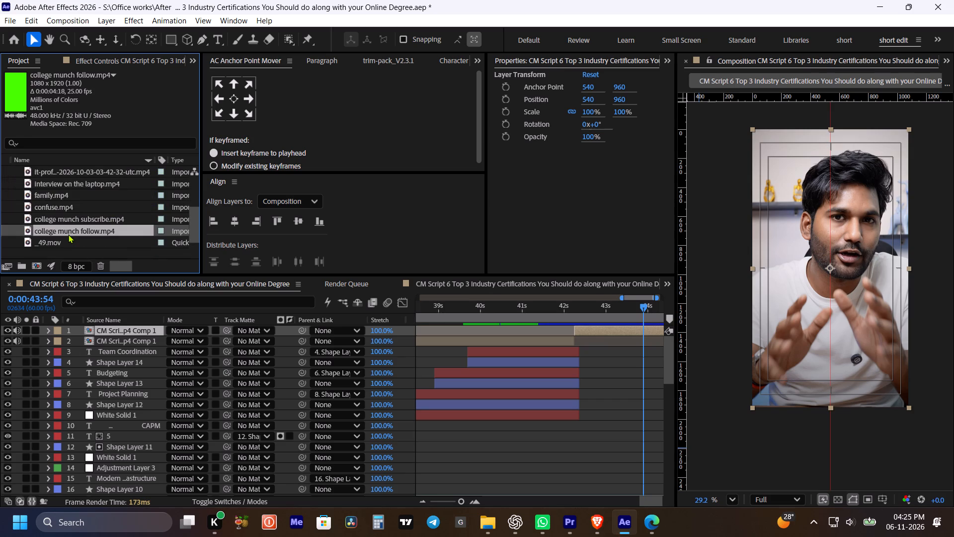
pyautogui.doubleClick(68, 234)
pyautogui.press('`')
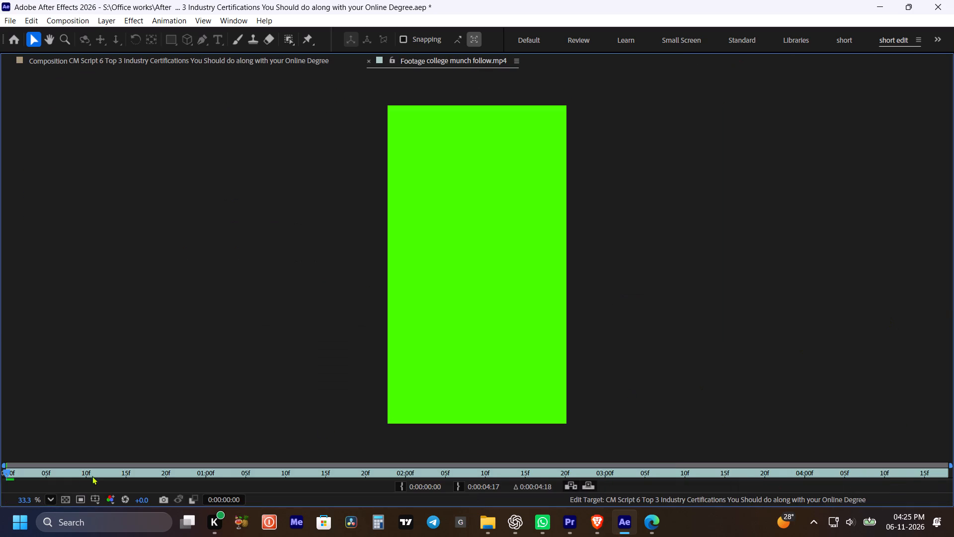
pyautogui.moveTo(31, 471); pyautogui.dragTo(730, 492)
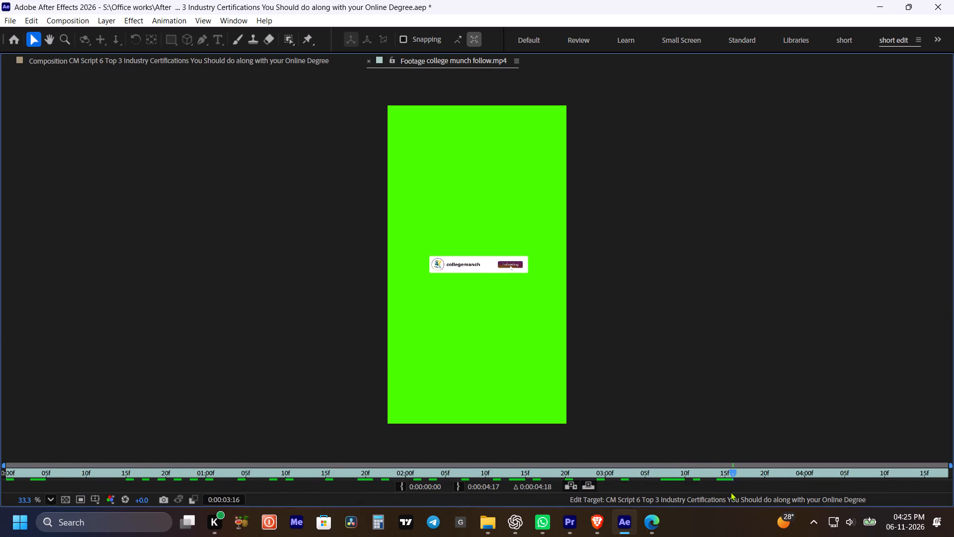
pyautogui.moveTo(730, 492); pyautogui.dragTo(729, 492)
pyautogui.click(456, 485)
pyautogui.press('`')
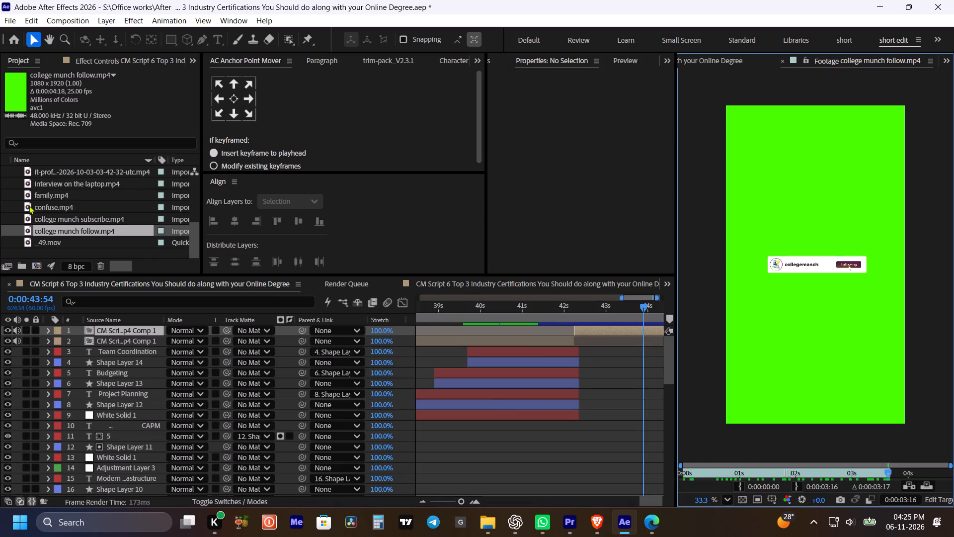
# Add college munch follow.mp4 as the top layer of the main composition, starting at the cut, 0:00:42:15.
pyautogui.moveTo(46, 231); pyautogui.dragTo(573, 328)
pyautogui.click(581, 331)
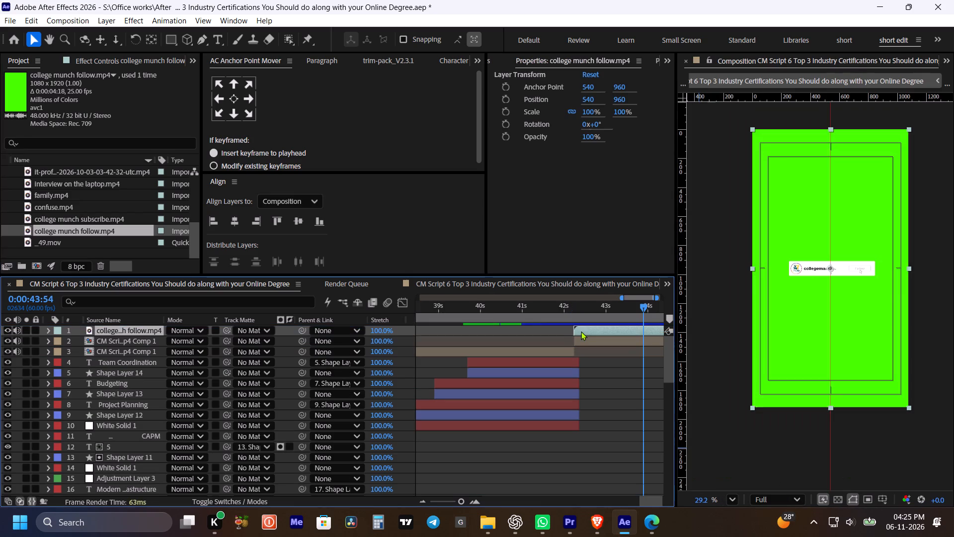
pyautogui.press('[')
pyautogui.keyDown('shift'); pyautogui.click(580, 307); pyautogui.keyUp('shift')
pyautogui.keyDown('shift'); pyautogui.click(578, 307); pyautogui.keyUp('shift')
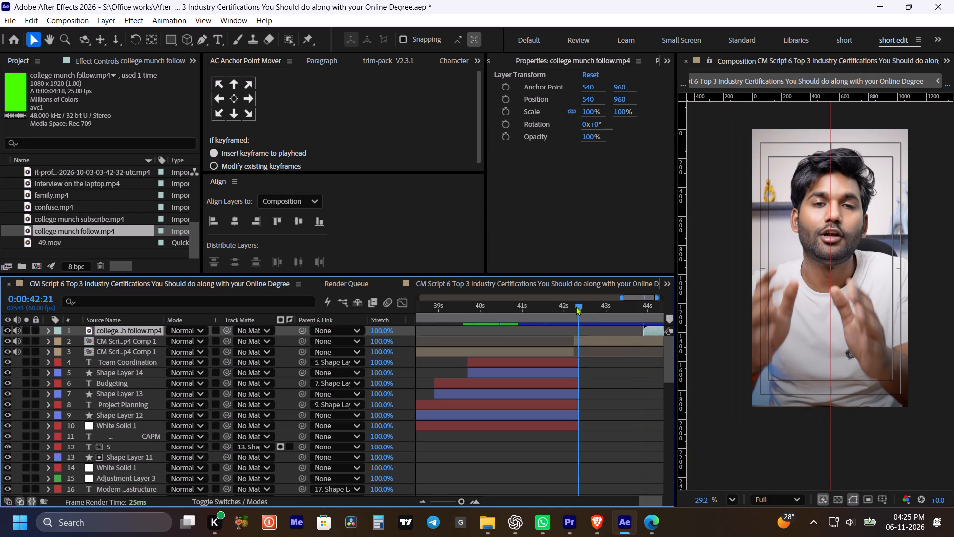
pyautogui.press('[')
# Apply Keylight (1.2) to the follow clip and sample its green background as the Screen Colour.
pyautogui.hotkey('ctrl', 'space')
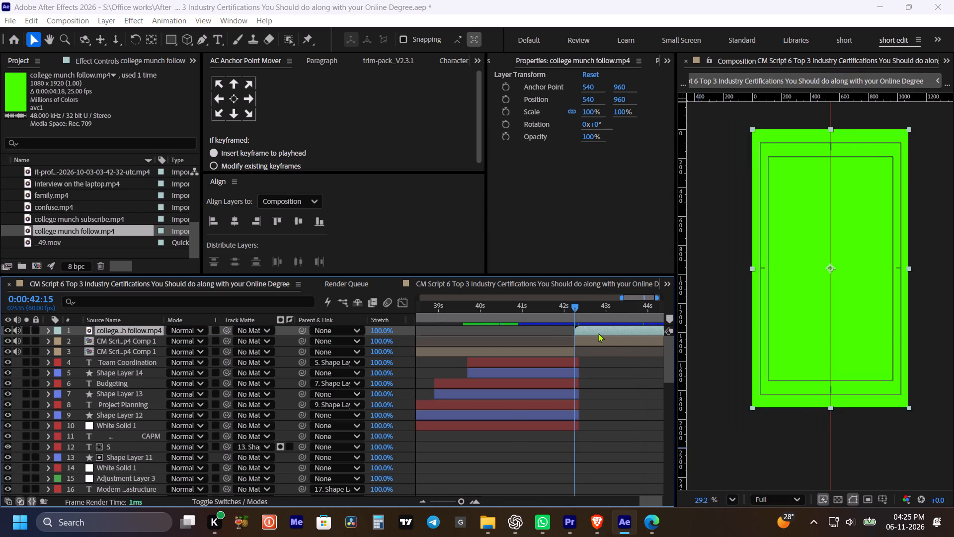
pyautogui.write('key')
pyautogui.click(530, 357)
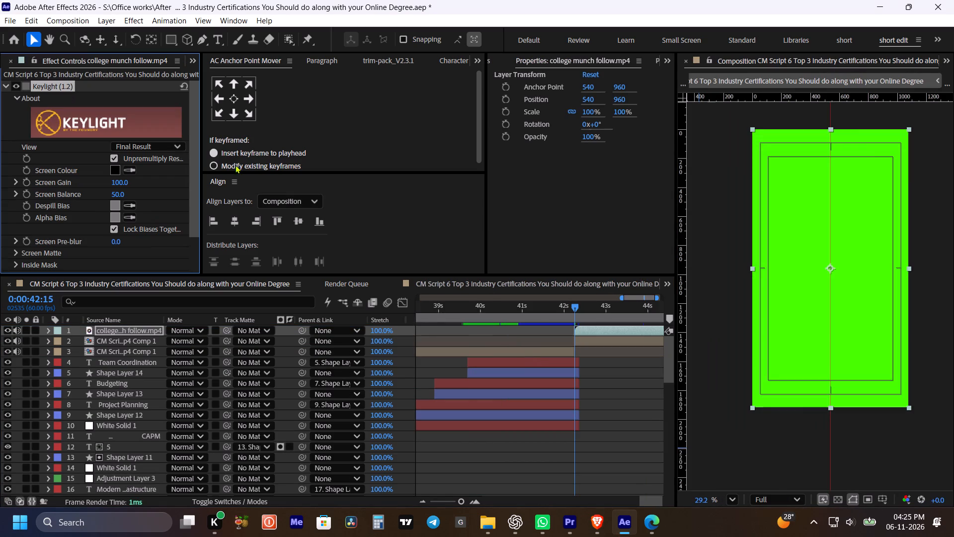
pyautogui.click(128, 171)
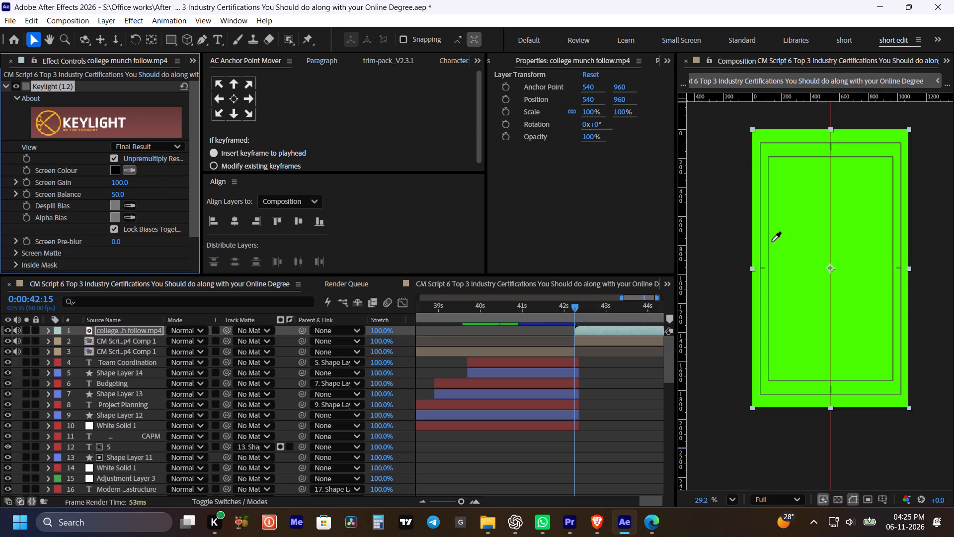
pyautogui.click(779, 240)
pyautogui.press('v')
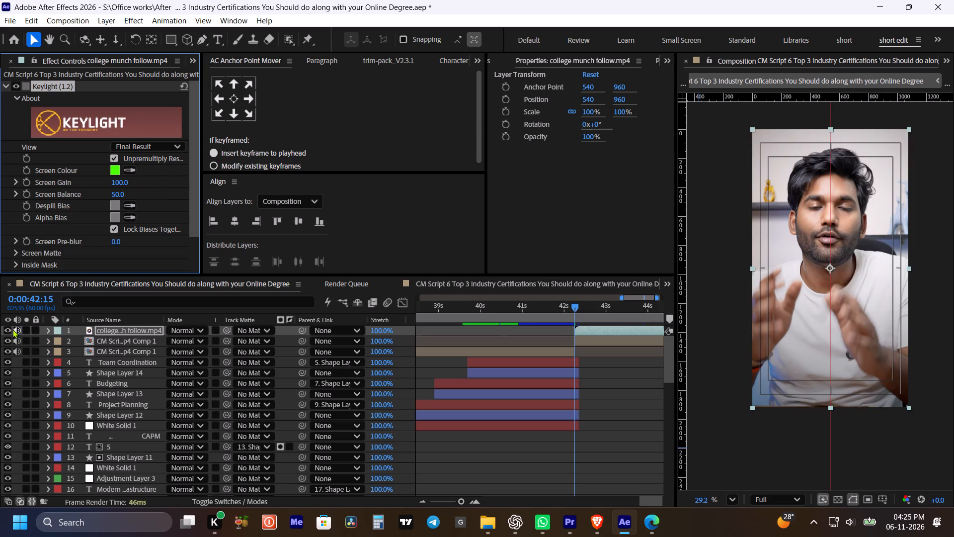
# Mute the audio of the college munch follow.mp4 layer.
pyautogui.click(12, 329)
pyautogui.click(17, 332)
# Speed up the follow clip by time-stretching it to 34.8% and set it to start again at 0:00:42:15.
pyautogui.keyDown('alt'); pyautogui.scroll(-2, 569, 373); pyautogui.keyUp('alt')
pyautogui.press('space')
pyautogui.moveTo(649, 375); pyautogui.dragTo(633, 376)
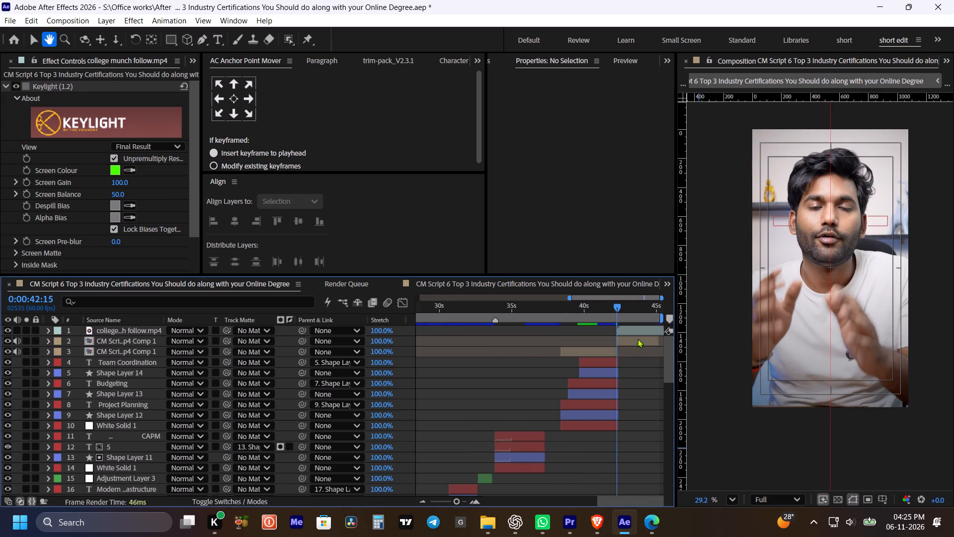
pyautogui.keyDown('alt'); pyautogui.moveTo(618, 328); pyautogui.dragTo(652, 336); pyautogui.keyUp('alt')
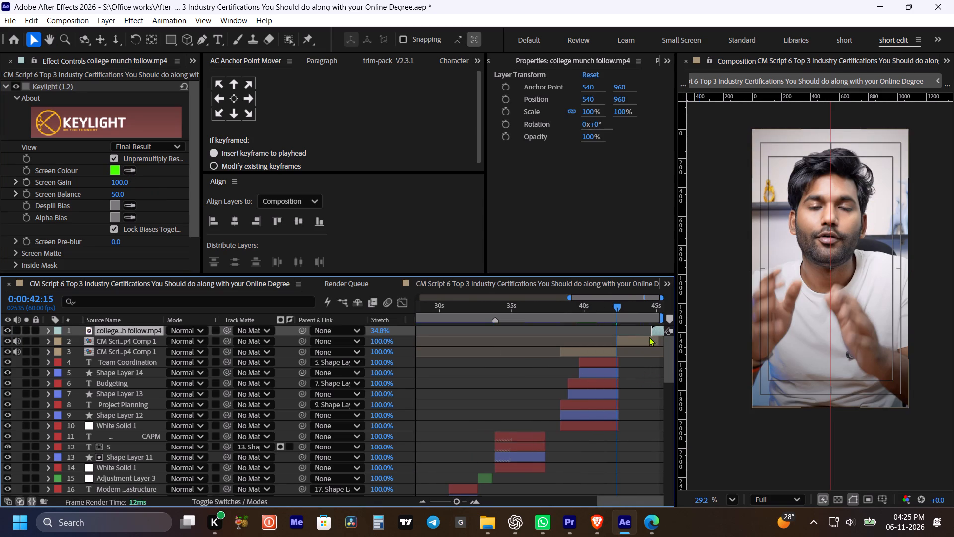
pyautogui.press('[')
# Play until the follow banner is showing and lower it over the speaker by setting its vertical position to 1204.
pyautogui.keyDown('alt'); pyautogui.scroll(2, 629, 336); pyautogui.keyUp('alt')
pyautogui.press('space')
pyautogui.press('space')
pyautogui.press('space')
pyautogui.press('space')
pyautogui.press('space')
pyautogui.press('space')
pyautogui.press('space')
pyautogui.press('space')
pyautogui.press('space')
pyautogui.press('space')
pyautogui.press('space')
pyautogui.press('space')
pyautogui.moveTo(628, 380); pyautogui.dragTo(553, 407)
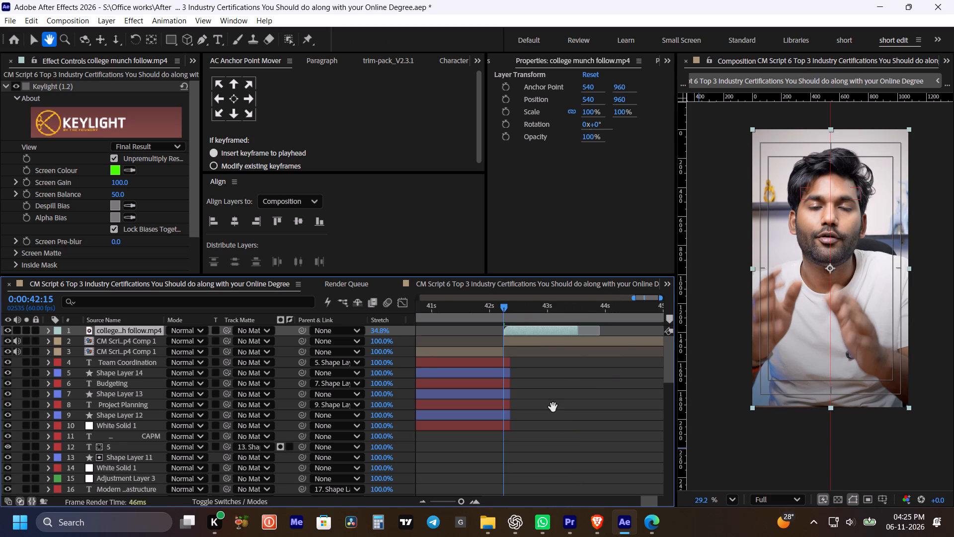
pyautogui.moveTo(553, 407); pyautogui.dragTo(552, 407)
pyautogui.press('space')
pyautogui.press('space')
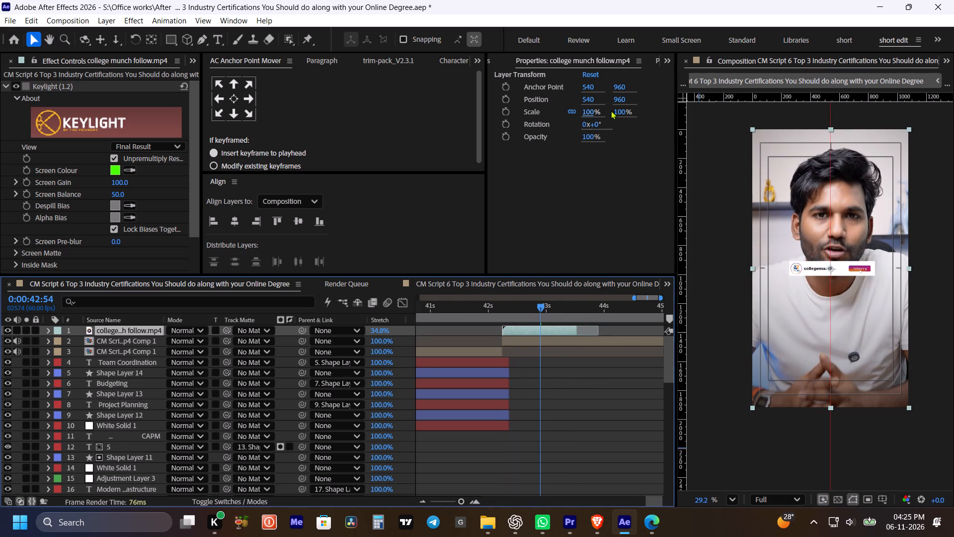
pyautogui.moveTo(616, 99); pyautogui.dragTo(731, 139)
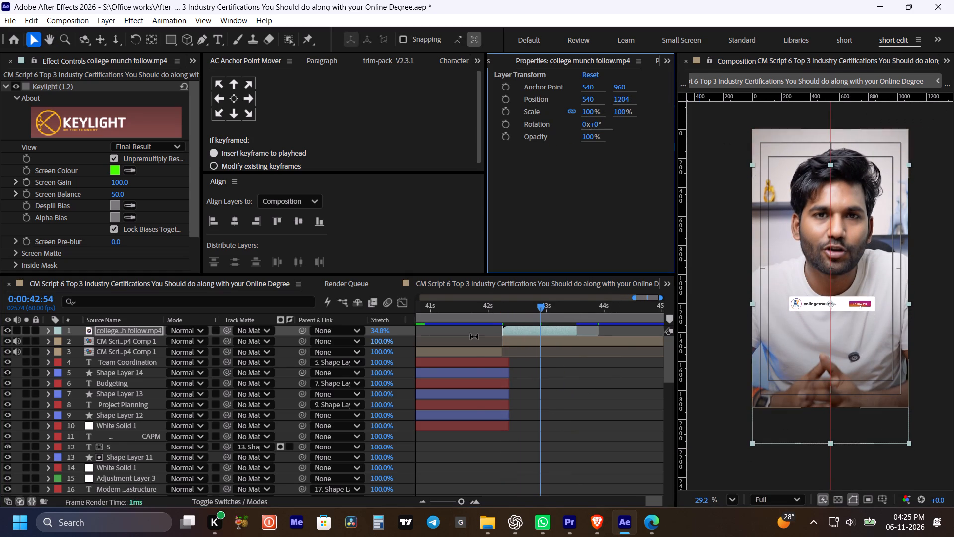
# Play the follow banner section and enlarge the follow clip to a scale of 119%.
pyautogui.click(478, 311)
pyautogui.press('space')
pyautogui.press('space')
pyautogui.press('space')
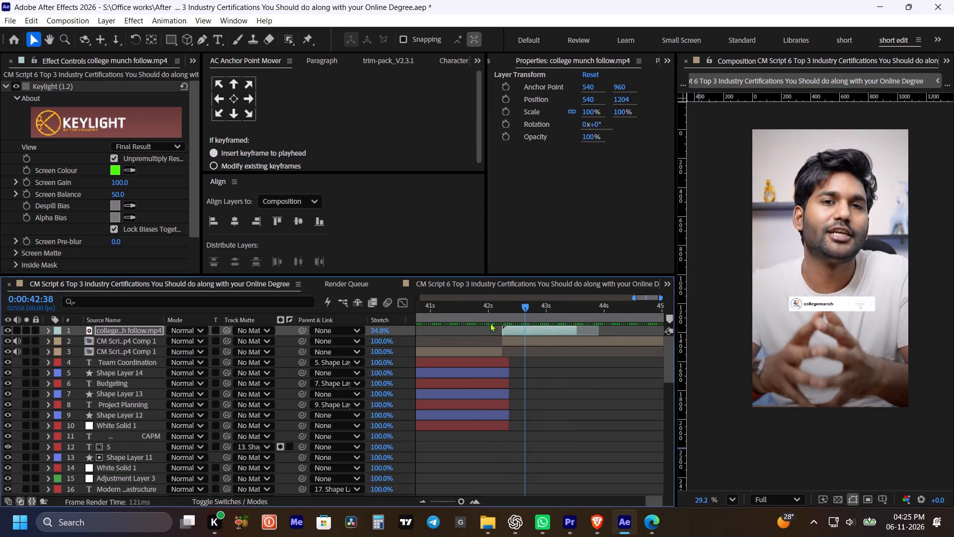
pyautogui.press('space')
pyautogui.moveTo(594, 113); pyautogui.dragTo(596, 113)
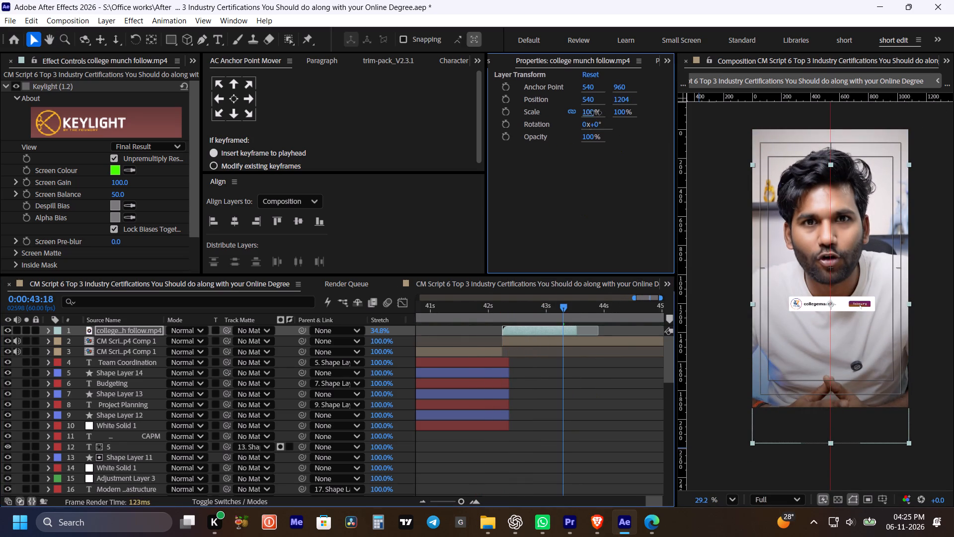
pyautogui.moveTo(596, 113); pyautogui.dragTo(611, 115)
# Play the enlarged banner through and slow the follow clip slightly by time-stretching it to 41.6%.
pyautogui.press('space')
pyautogui.press('space')
pyautogui.press('space')
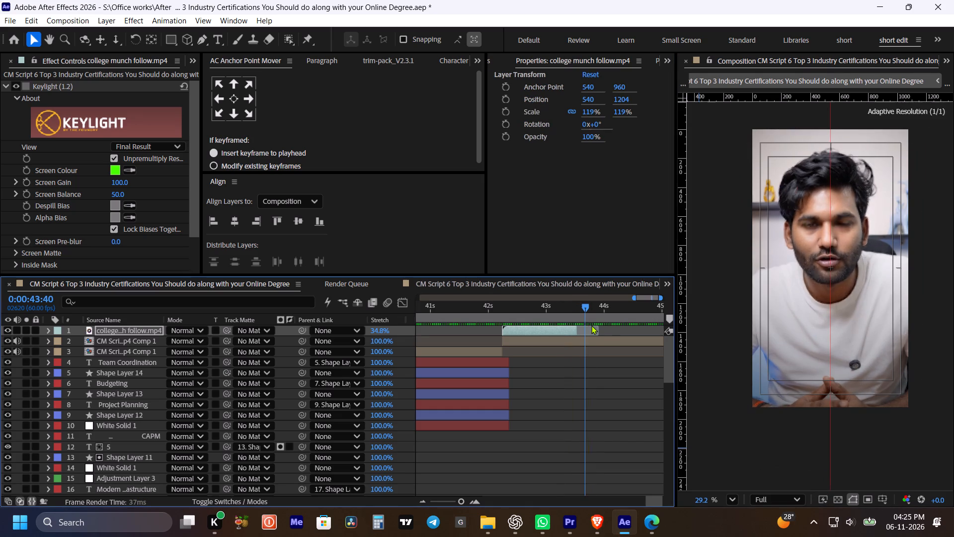
pyautogui.press('space')
pyautogui.keyDown('alt'); pyautogui.moveTo(580, 331); pyautogui.dragTo(593, 334); pyautogui.keyUp('alt')
# Find the speaker's shot change at 0:00:43:46, time-stretch the follow clip to 41.2% so it ends there, and save the project.
pyautogui.hotkey('ctrl', 'Left')
pyautogui.hotkey('ctrl', 'Left')
pyautogui.hotkey('ctrl', 'Left')
pyautogui.hotkey('ctrl', 'Left')
pyautogui.hotkey('ctrl', 'Left')
pyautogui.hotkey('ctrl', 'Left')
pyautogui.hotkey('ctrl', 'Left')
pyautogui.hotkey('ctrl', 'Left')
pyautogui.hotkey('ctrl', 'Left')
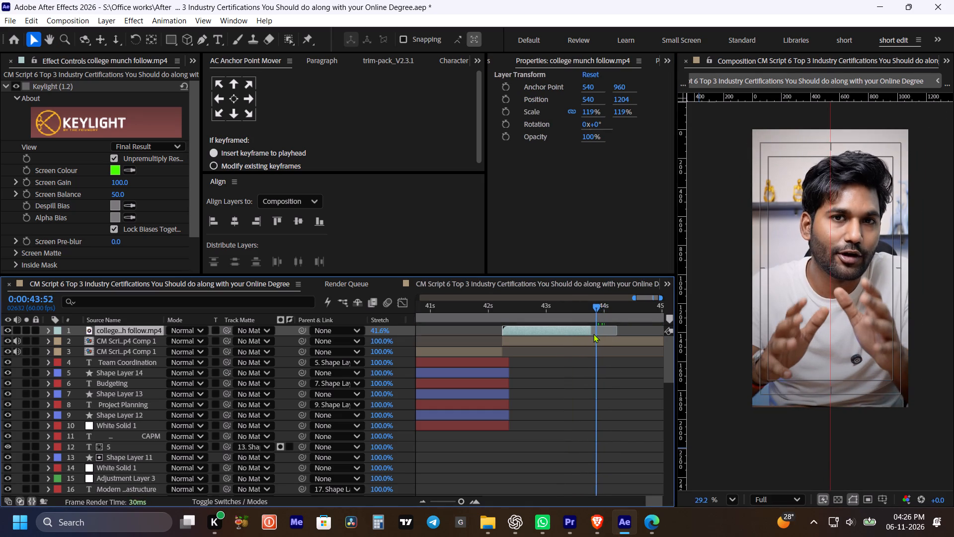
pyautogui.hotkey('ctrl', 'Left')
pyautogui.hotkey('ctrl', 'Left')
pyautogui.hotkey('ctrl', 'Left')
pyautogui.hotkey('ctrl', 'Left')
pyautogui.hotkey('ctrl', 'Left')
pyautogui.hotkey('ctrl', 'Left')
pyautogui.hotkey('ctrl', 'Left')
pyautogui.hotkey('ctrl', 'Left')
pyautogui.hotkey('ctrl', 'Right')
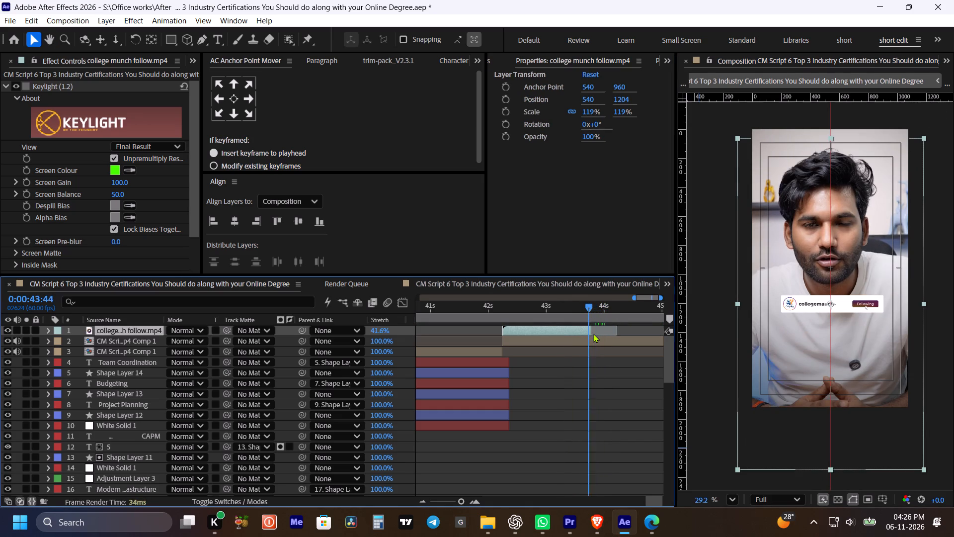
pyautogui.hotkey('ctrl', 'Right')
pyautogui.hotkey('ctrl', 'Right')
pyautogui.hotkey('ctrl', 'Left')
pyautogui.hotkey('ctrl', 'Left')
pyautogui.hotkey('ctrl', 'Right')
pyautogui.hotkey('ctrl', 'Right')
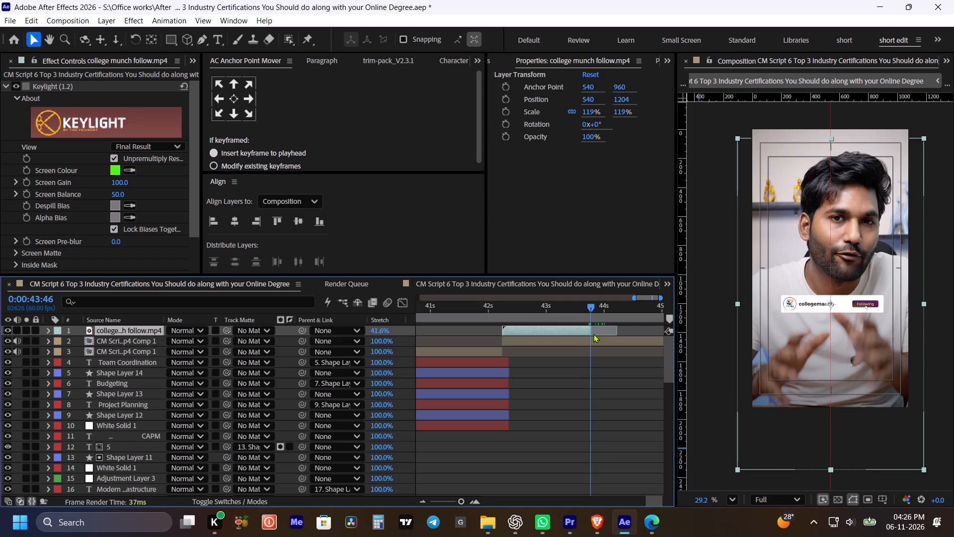
pyautogui.hotkey('ctrl', 'Left')
pyautogui.hotkey('ctrl', 'Right')
pyautogui.keyDown('alt'); pyautogui.scroll(3, 593, 334); pyautogui.keyUp('alt')
pyautogui.keyDown('alt'); pyautogui.moveTo(581, 331); pyautogui.dragTo(572, 332); pyautogui.keyUp('alt')
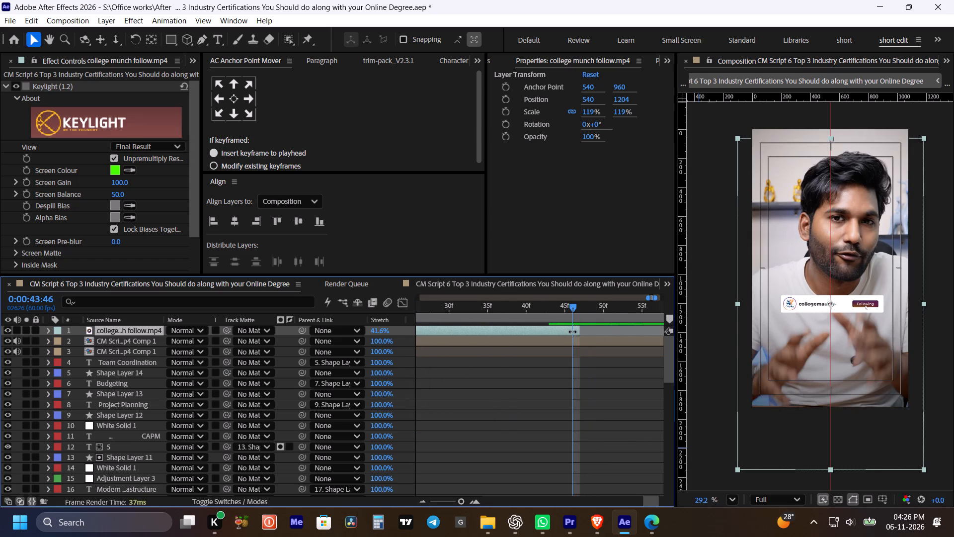
pyautogui.keyDown('alt'); pyautogui.moveTo(572, 332); pyautogui.dragTo(569, 332); pyautogui.keyUp('alt')
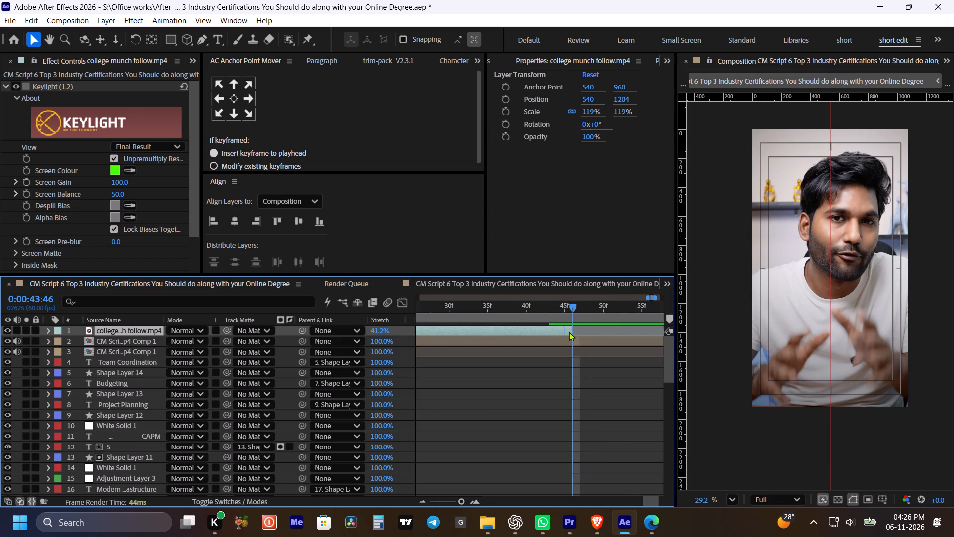
pyautogui.hotkey('ctrl', 'Left')
pyautogui.hotkey('ctrl', 'Right')
pyautogui.hotkey('ctrl', 's')
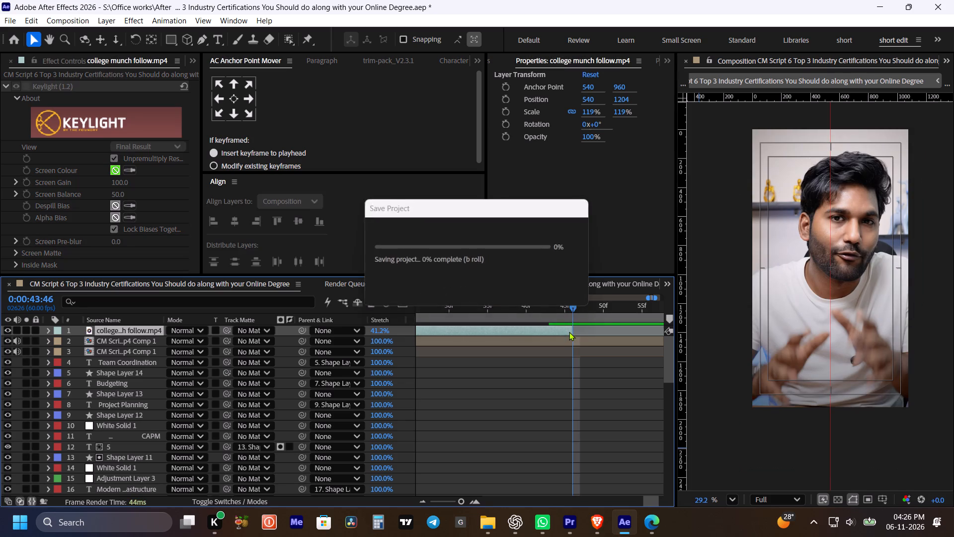
# Open the college munch subscribe footage, scrub through its banner animation, and set its out point at 0:00:03:02.
pyautogui.keyDown('alt'); pyautogui.scroll(-3, 569, 333); pyautogui.keyUp('alt')
pyautogui.scroll(2, 107, 58)
pyautogui.doubleClick(69, 221)
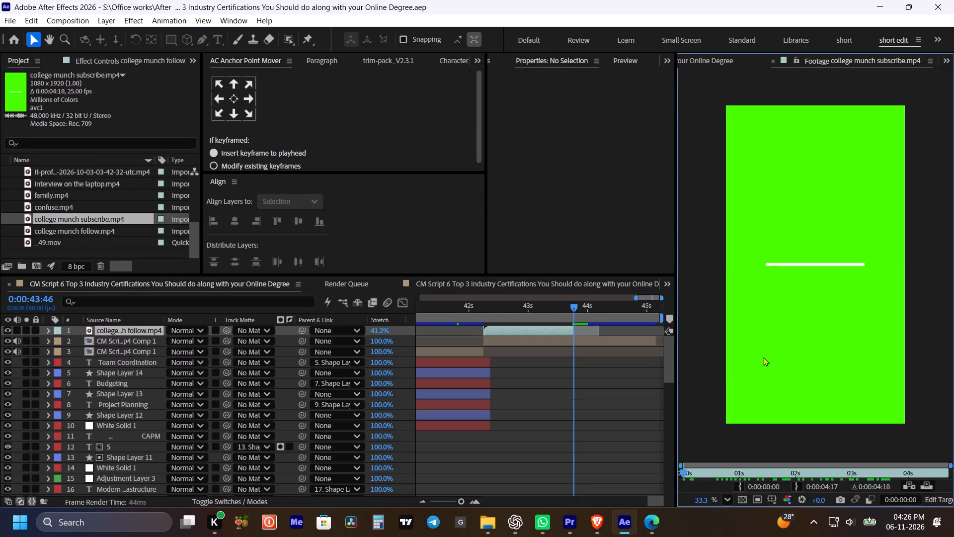
pyautogui.press('`')
pyautogui.moveTo(13, 470); pyautogui.dragTo(29, 472)
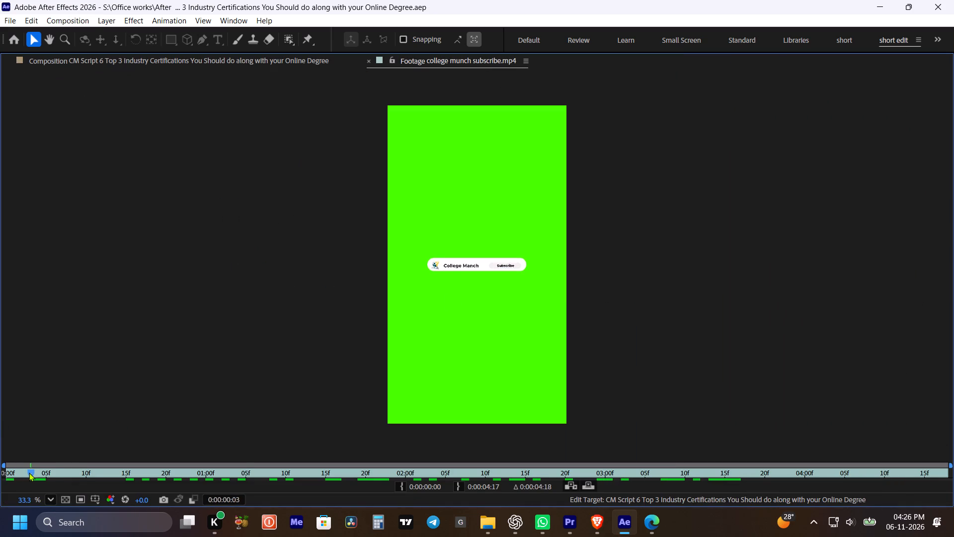
pyautogui.moveTo(29, 472); pyautogui.dragTo(624, 478)
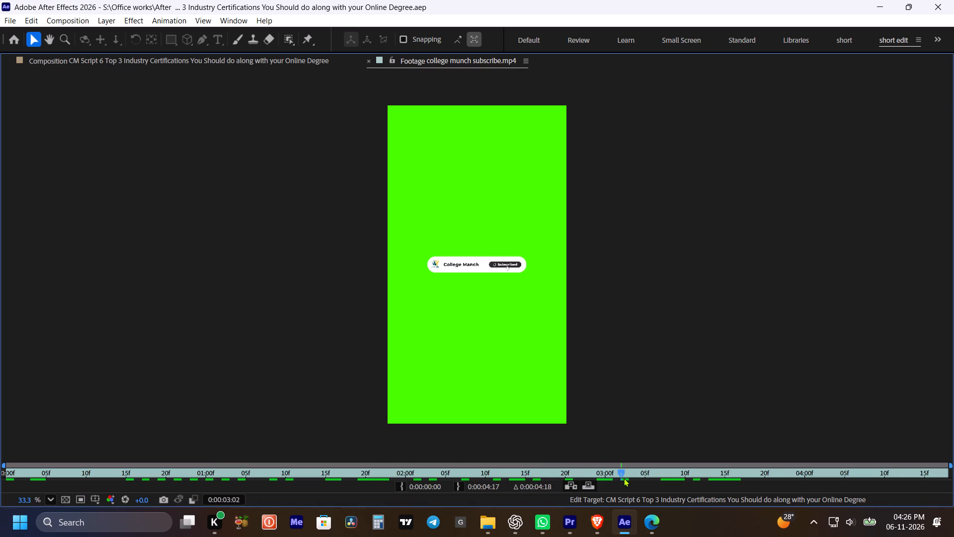
pyautogui.moveTo(624, 478); pyautogui.dragTo(619, 477)
pyautogui.click(457, 480)
pyautogui.click(460, 487)
pyautogui.press('`')
# Add the trimmed college munch subscribe clip above the follow clip, starting at 0:00:43:46.
pyautogui.press('space')
pyautogui.press('space')
pyautogui.press('space')
pyautogui.press('space')
pyautogui.press('space')
pyautogui.press('space')
pyautogui.press('space')
pyautogui.press('space')
pyautogui.press('space')
pyautogui.press('space')
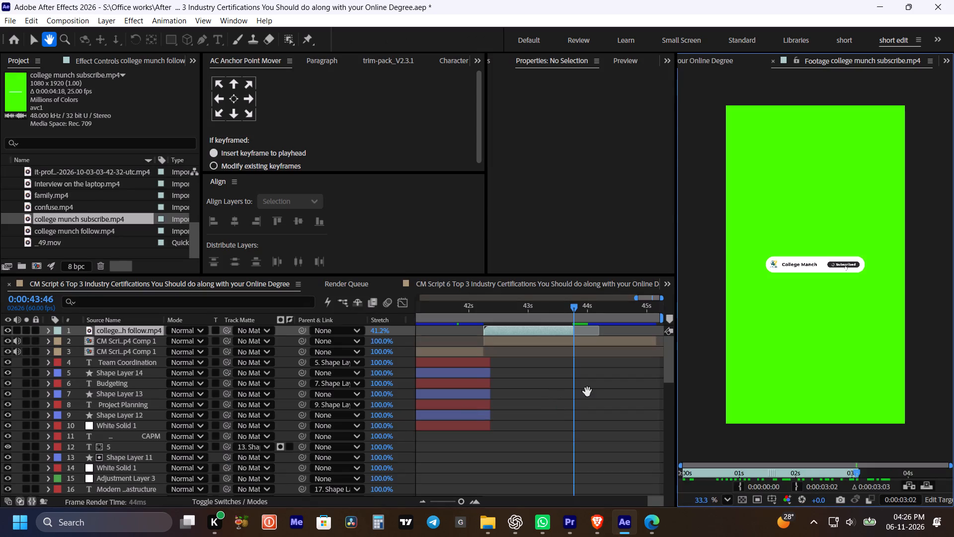
pyautogui.moveTo(596, 393); pyautogui.dragTo(552, 401)
pyautogui.moveTo(65, 217); pyautogui.dragTo(581, 325)
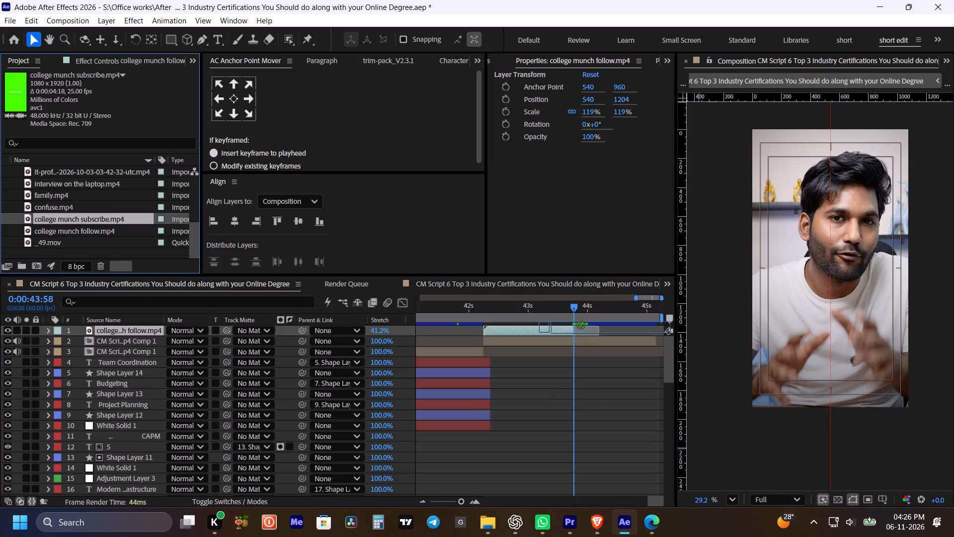
pyautogui.moveTo(581, 325); pyautogui.dragTo(581, 326)
pyautogui.click(588, 330)
pyautogui.press('[')
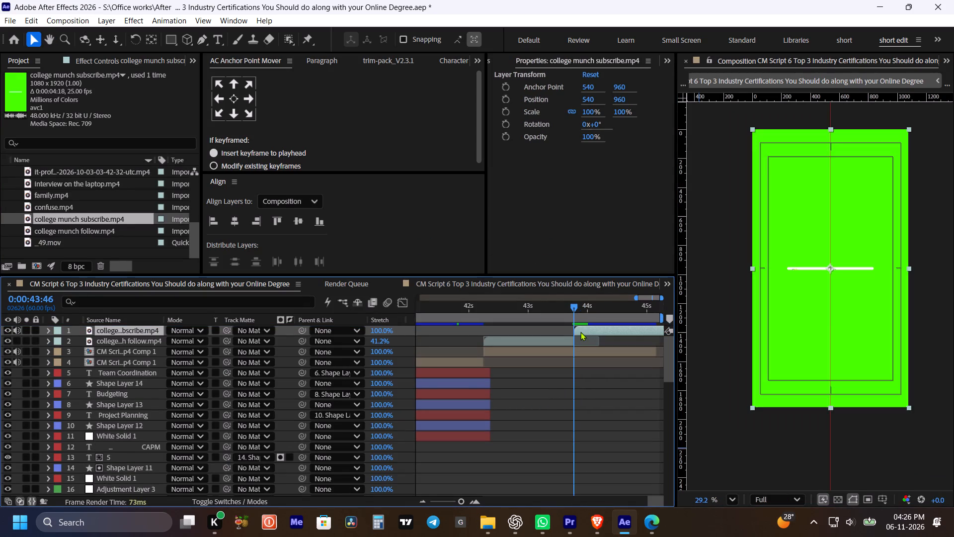
# Speed up the subscribe clip by time-stretching it to 32.6%, keeping its start at 0:00:43:46.
pyautogui.keyDown('alt'); pyautogui.moveTo(574, 331); pyautogui.dragTo(620, 335); pyautogui.keyUp('alt')
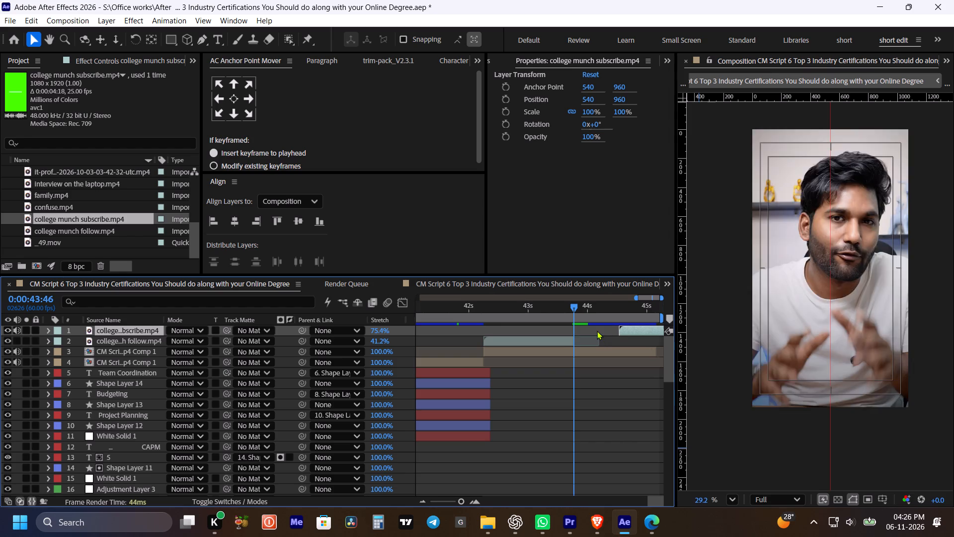
pyautogui.press('[')
pyautogui.keyDown('alt'); pyautogui.moveTo(572, 329); pyautogui.dragTo(626, 335); pyautogui.keyUp('alt')
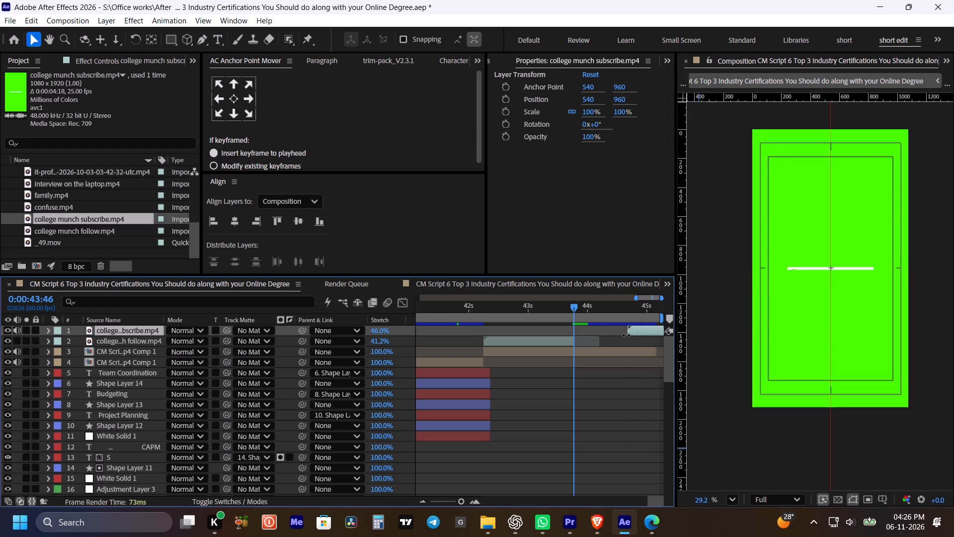
pyautogui.press('[')
pyautogui.keyDown('alt'); pyautogui.moveTo(574, 329); pyautogui.dragTo(600, 332); pyautogui.keyUp('alt')
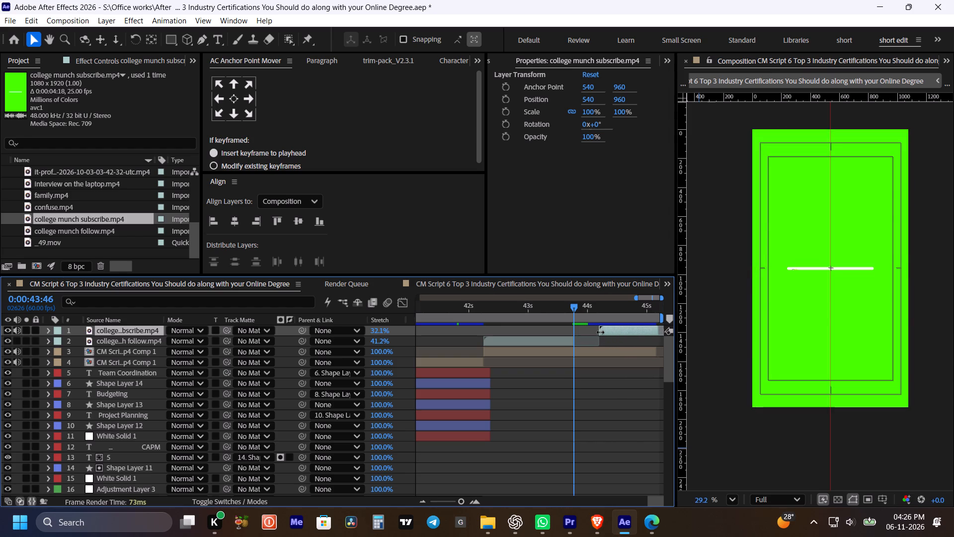
pyautogui.keyDown('alt'); pyautogui.moveTo(600, 332); pyautogui.dragTo(599, 333); pyautogui.keyUp('alt')
pyautogui.press('[')
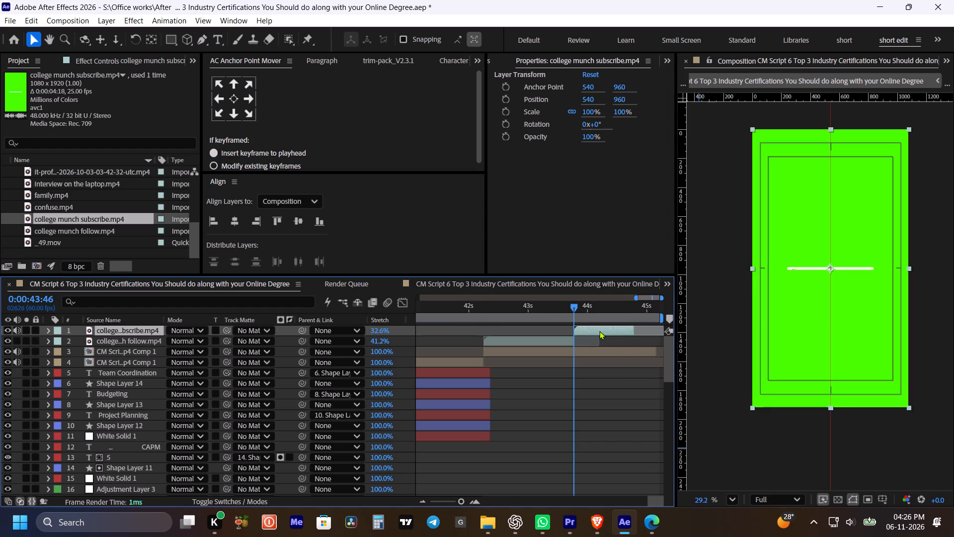
# Key out the subscribe clip's green background with Keylight (1.2), enable Unpremultiply Result, and save the project.
pyautogui.hotkey('ctrl', 'space')
pyautogui.write('ke')
pyautogui.press('y')
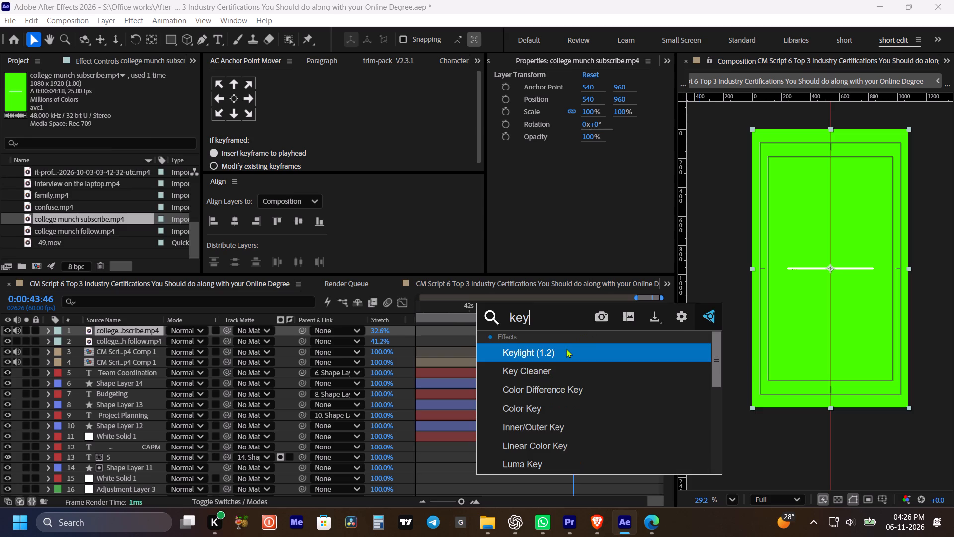
pyautogui.click(566, 349)
pyautogui.click(127, 163)
pyautogui.click(129, 169)
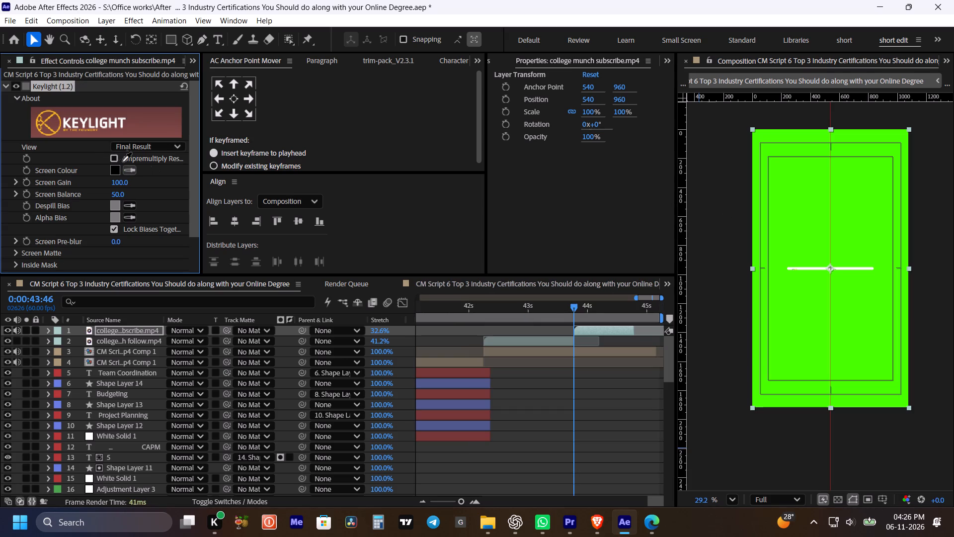
pyautogui.click(794, 196)
pyautogui.press('v')
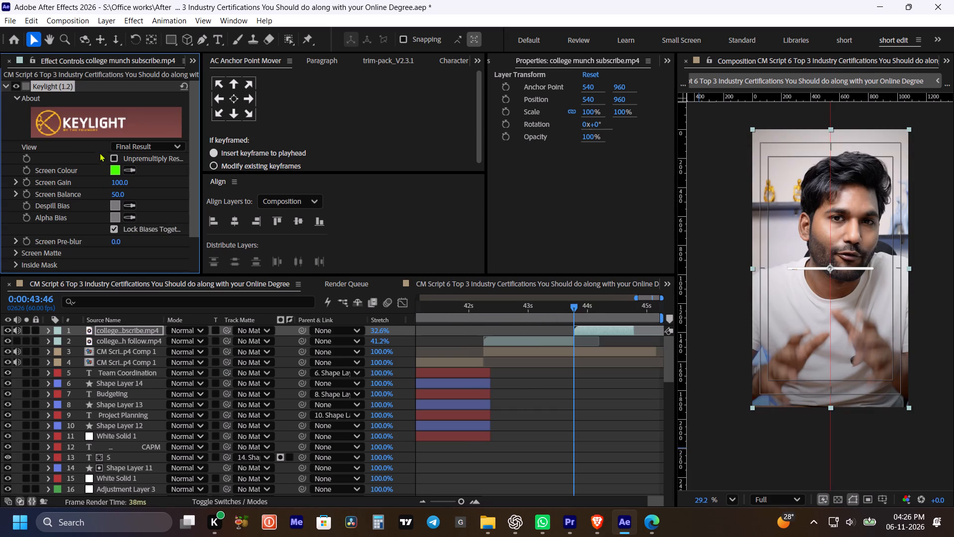
pyautogui.click(113, 158)
pyautogui.hotkey('ctrl', 's')
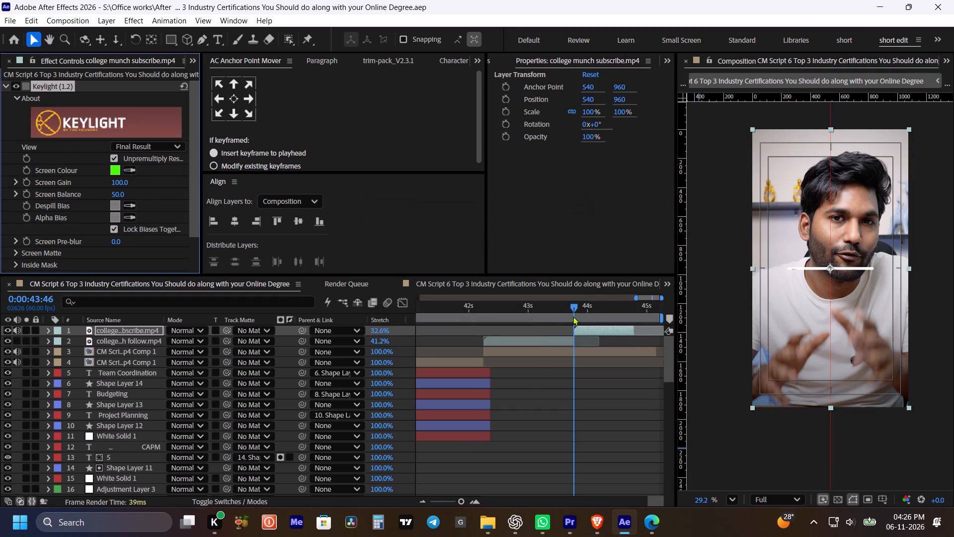
# Play until the subscribe banner is showing, lower it by setting its vertical position to 1139, and play the rest.
pyautogui.click(563, 311)
pyautogui.press('space')
pyautogui.press('space')
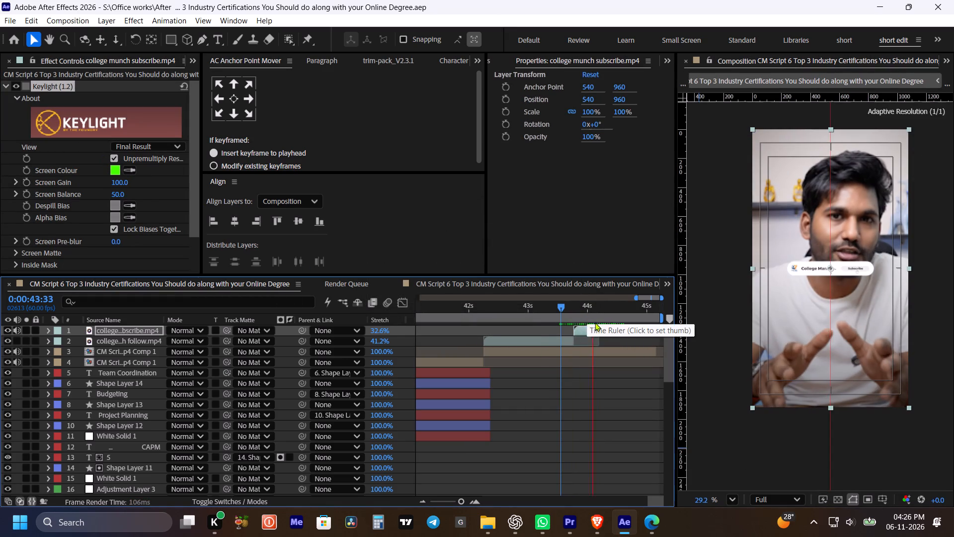
pyautogui.click(600, 331)
pyautogui.moveTo(618, 96); pyautogui.dragTo(716, 142)
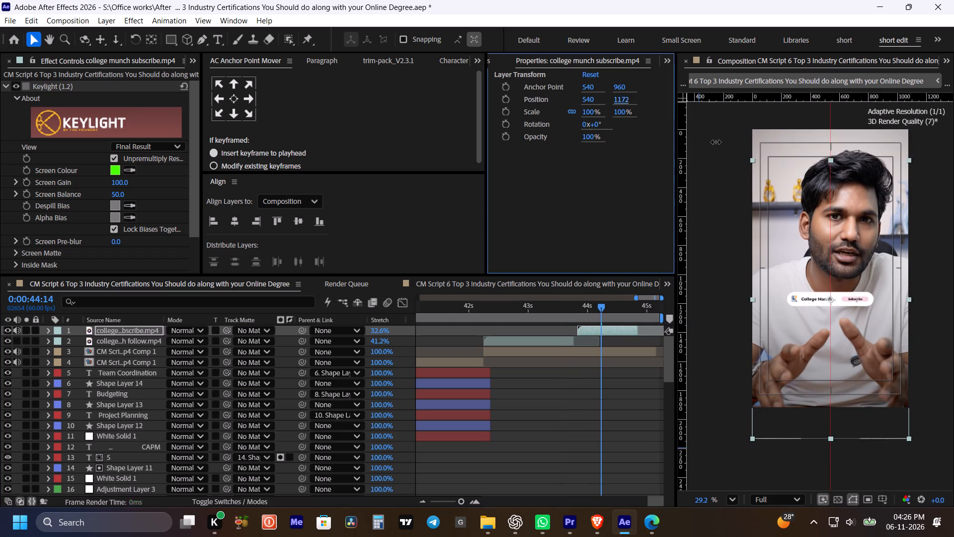
pyautogui.moveTo(716, 142); pyautogui.dragTo(700, 137)
pyautogui.press('space')
pyautogui.press('space')
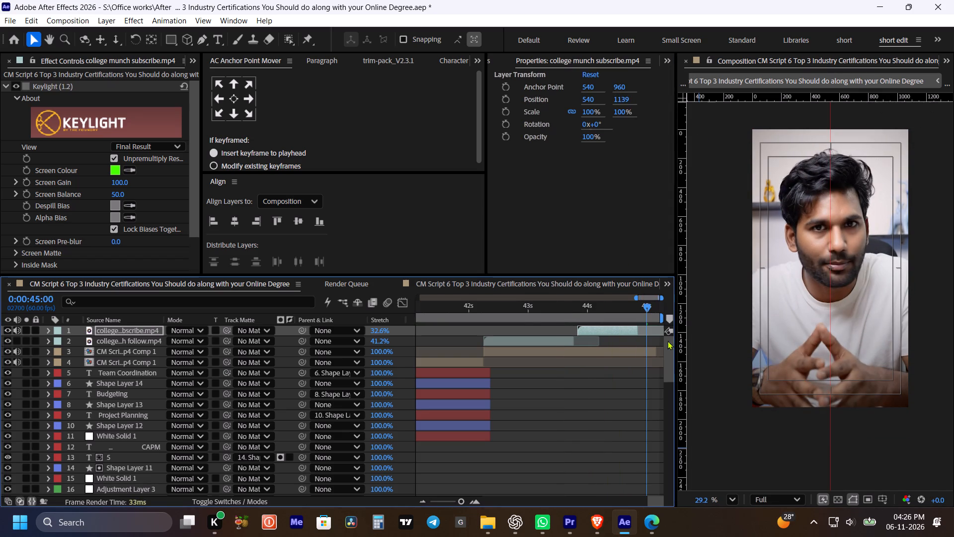
# Extend the subscribe clip's end to 0:00:45:09, in line with the end of the speaker clip, and play the subscribe banner section.
pyautogui.keyDown('shift'); pyautogui.moveTo(644, 303); pyautogui.dragTo(650, 307); pyautogui.keyUp('shift')
pyautogui.keyDown('shift'); pyautogui.moveTo(636, 333); pyautogui.dragTo(648, 335); pyautogui.keyUp('shift')
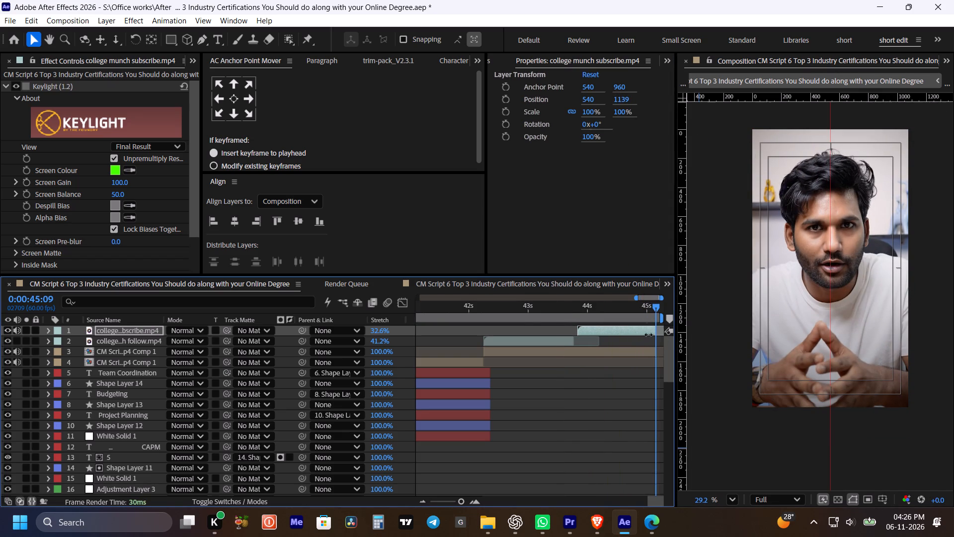
pyautogui.keyDown('shift'); pyautogui.moveTo(648, 335); pyautogui.dragTo(648, 335); pyautogui.keyUp('shift')
pyautogui.click(568, 305)
pyautogui.press('space')
pyautogui.press('space')
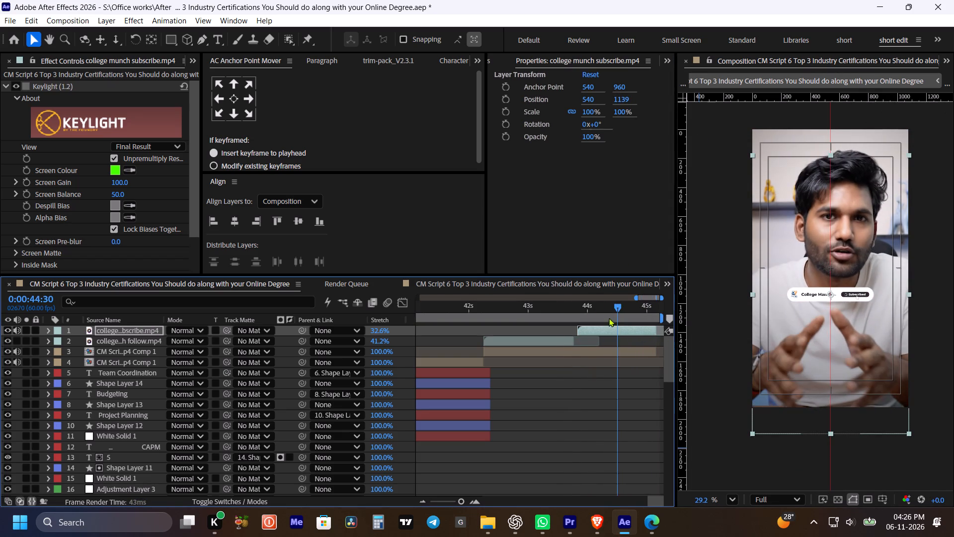
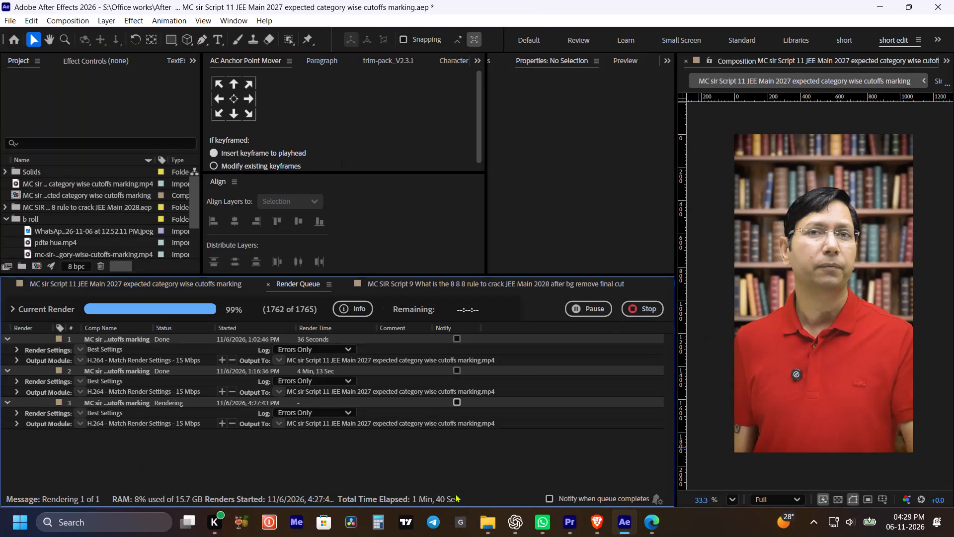
# Open the recent project CM Script 6 Top 3 Industry Certifications You Should do along with your Online Degree.
pyautogui.keyDown('shift'); pyautogui.click(8, 20); pyautogui.keyUp('shift')
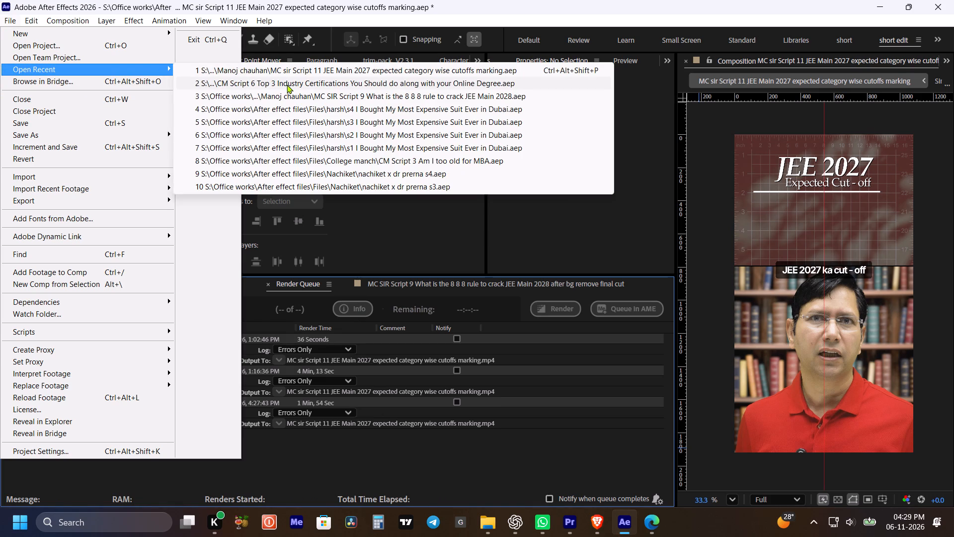
pyautogui.keyDown('shift'); pyautogui.click(287, 85); pyautogui.keyUp('shift')
pyautogui.keyDown('shift'); pyautogui.click(491, 300); pyautogui.keyUp('shift')
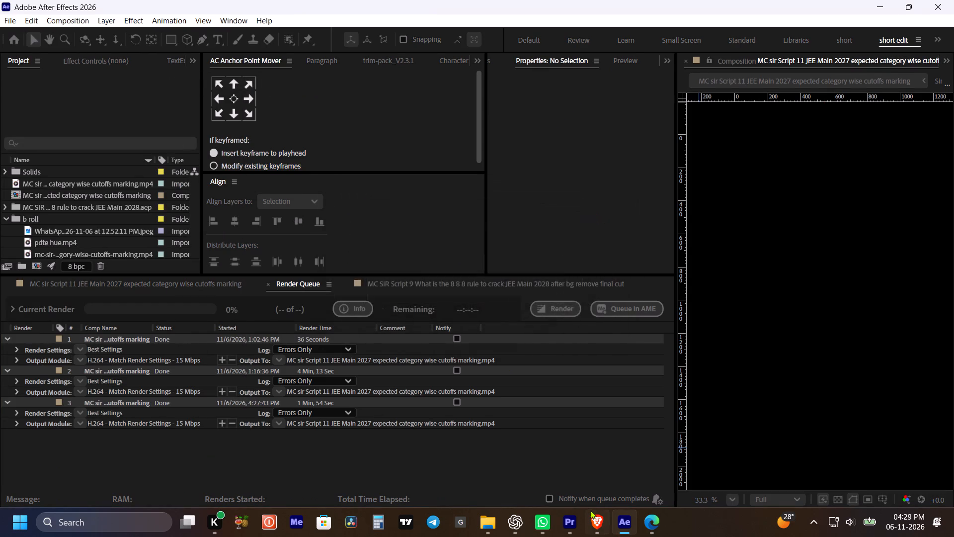
# Switch to Brave and bring up the November folder of edited videos in Google Drive.
pyautogui.keyDown('shift'); pyautogui.click(592, 510); pyautogui.keyUp('shift')
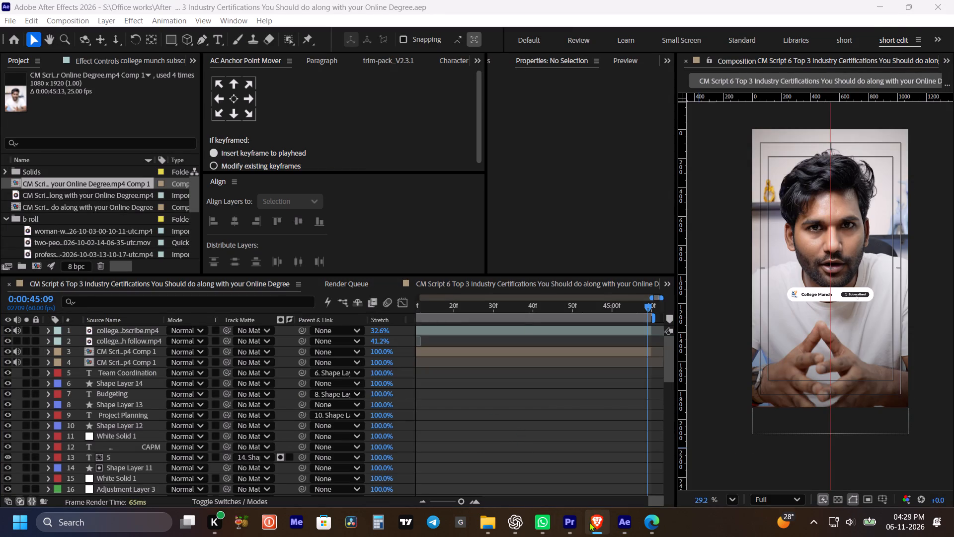
pyautogui.keyDown('shift'); pyautogui.click(594, 522); pyautogui.keyUp('shift')
pyautogui.keyDown('shift'); pyautogui.click(594, 522); pyautogui.keyUp('shift')
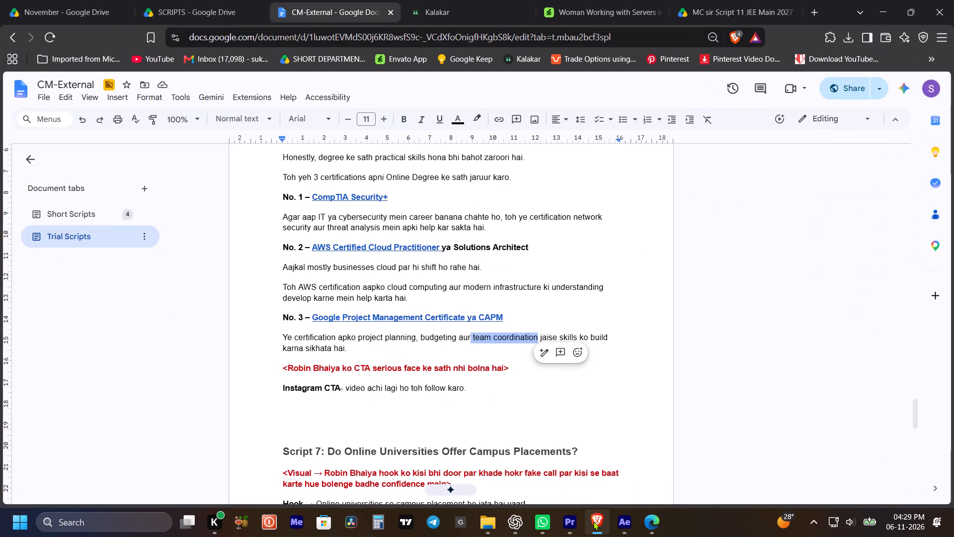
pyautogui.keyDown('shift'); pyautogui.click(52, 0); pyautogui.keyUp('shift')
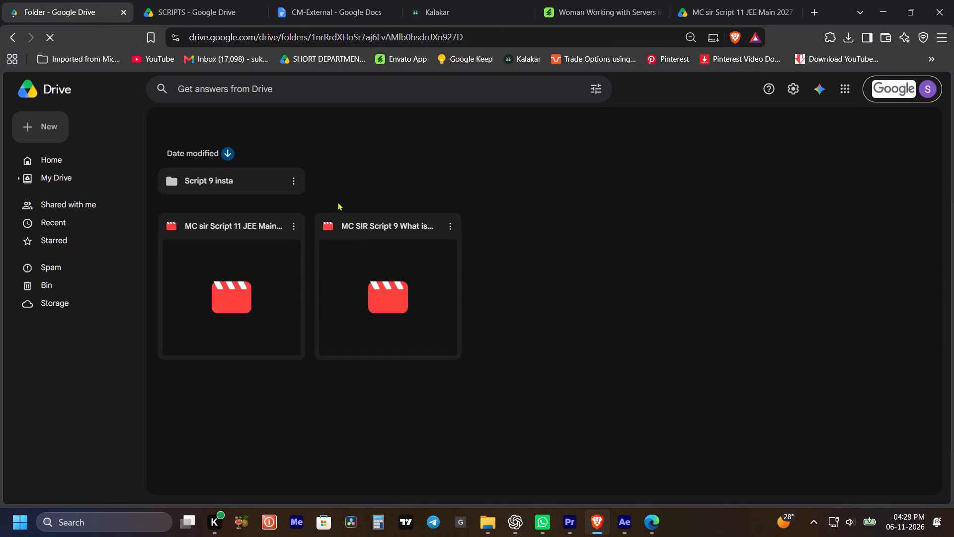
pyautogui.keyDown('shift'); pyautogui.click(629, 250); pyautogui.keyUp('shift')
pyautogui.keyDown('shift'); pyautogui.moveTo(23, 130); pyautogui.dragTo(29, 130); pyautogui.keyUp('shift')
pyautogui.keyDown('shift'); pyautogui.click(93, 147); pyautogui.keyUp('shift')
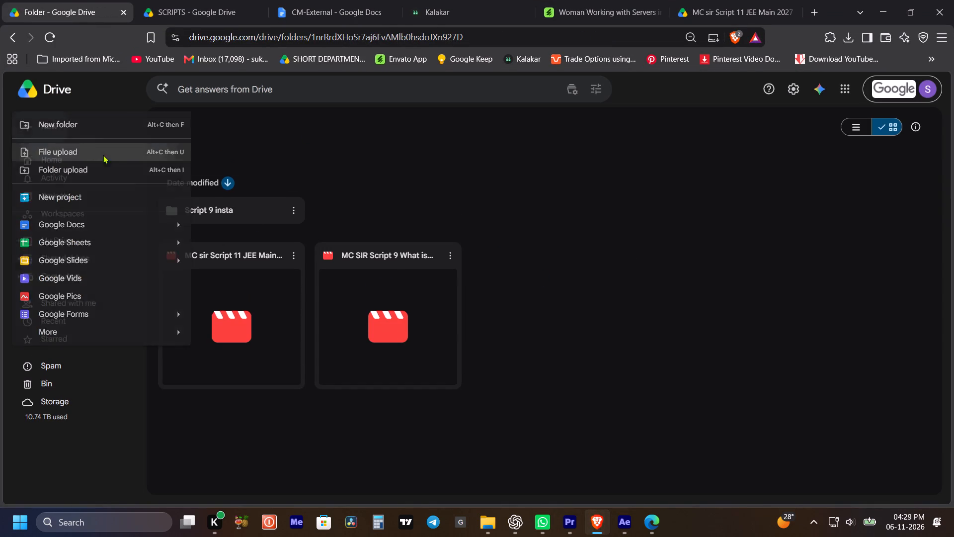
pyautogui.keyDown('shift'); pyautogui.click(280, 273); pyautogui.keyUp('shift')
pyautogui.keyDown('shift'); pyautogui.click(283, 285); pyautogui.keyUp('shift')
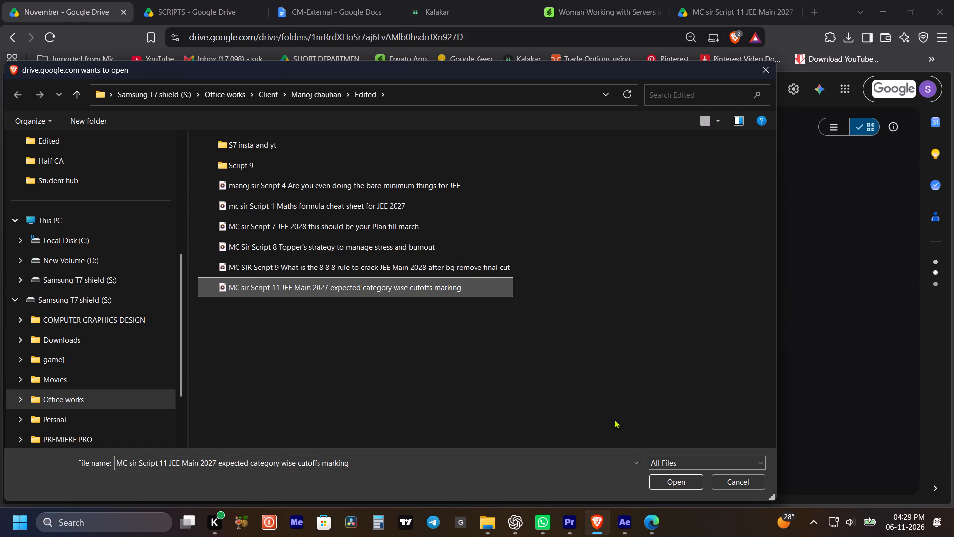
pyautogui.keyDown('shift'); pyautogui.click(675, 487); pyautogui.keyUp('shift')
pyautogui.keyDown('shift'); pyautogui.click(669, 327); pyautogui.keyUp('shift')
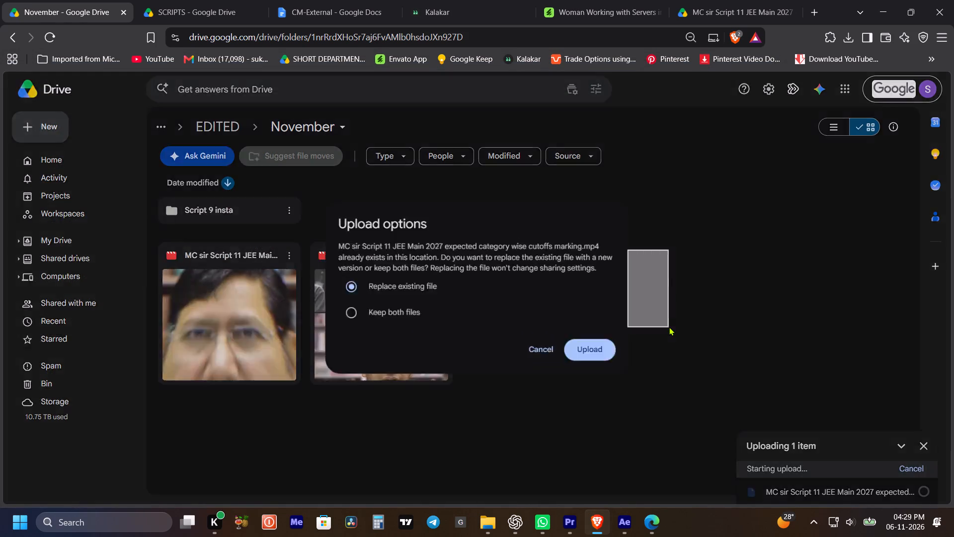
# Upload the rendered MC sir Script 11 JEE Main 2027 expected category wise cutoffs marking video to the November folder, replacing the existing file.
pyautogui.keyDown('shift'); pyautogui.click(43, 135); pyautogui.keyUp('shift')
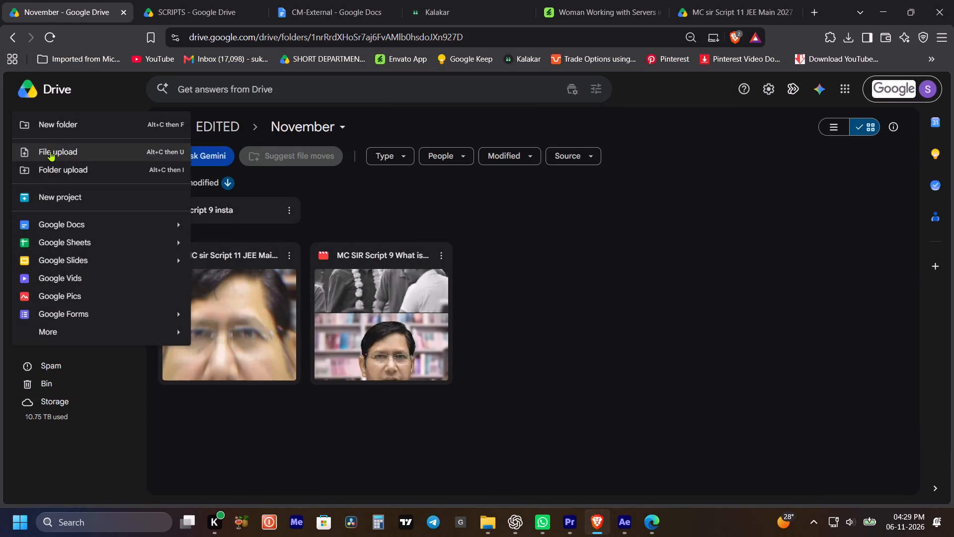
pyautogui.keyDown('shift'); pyautogui.click(50, 151); pyautogui.keyUp('shift')
pyautogui.keyDown('shift'); pyautogui.click(317, 284); pyautogui.keyUp('shift')
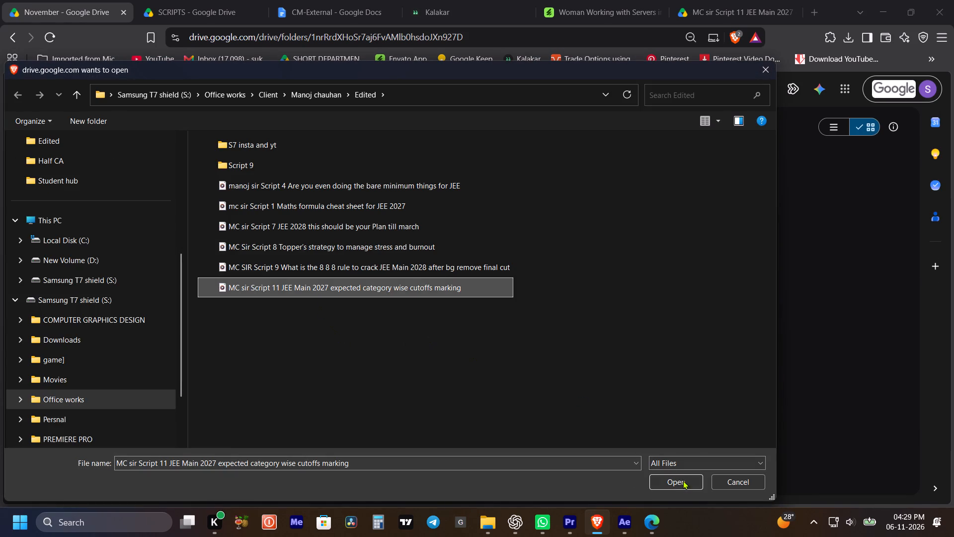
pyautogui.keyDown('shift'); pyautogui.click(682, 482); pyautogui.keyUp('shift')
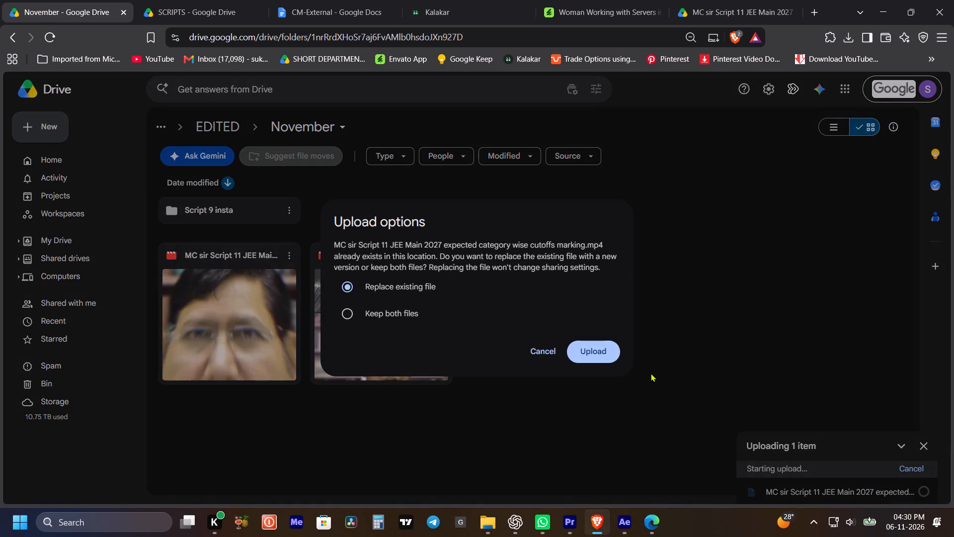
pyautogui.keyDown('shift'); pyautogui.click(589, 351); pyautogui.keyUp('shift')
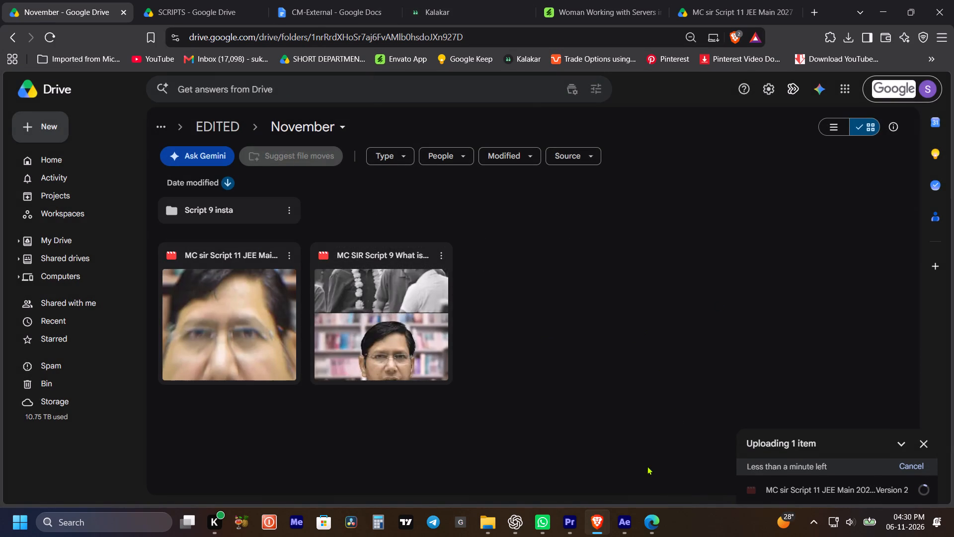
# Switch back to After Effects and play the opening seconds of the certifications short from 0:00:00:00.
pyautogui.keyDown('shift'); pyautogui.click(628, 523); pyautogui.keyUp('shift')
pyautogui.keyDown('alt'); pyautogui.scroll(-4, 584, 364); pyautogui.keyUp('alt')
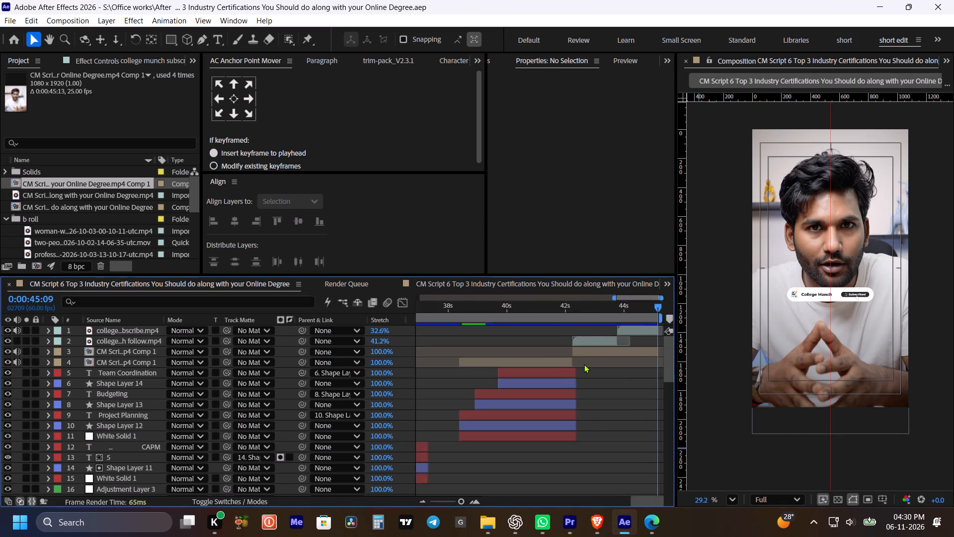
pyautogui.keyDown('alt'); pyautogui.scroll(-6, 584, 364); pyautogui.keyUp('alt')
pyautogui.moveTo(446, 308); pyautogui.dragTo(387, 319)
pyautogui.press('space')
pyautogui.scroll(-9, 430, 370)
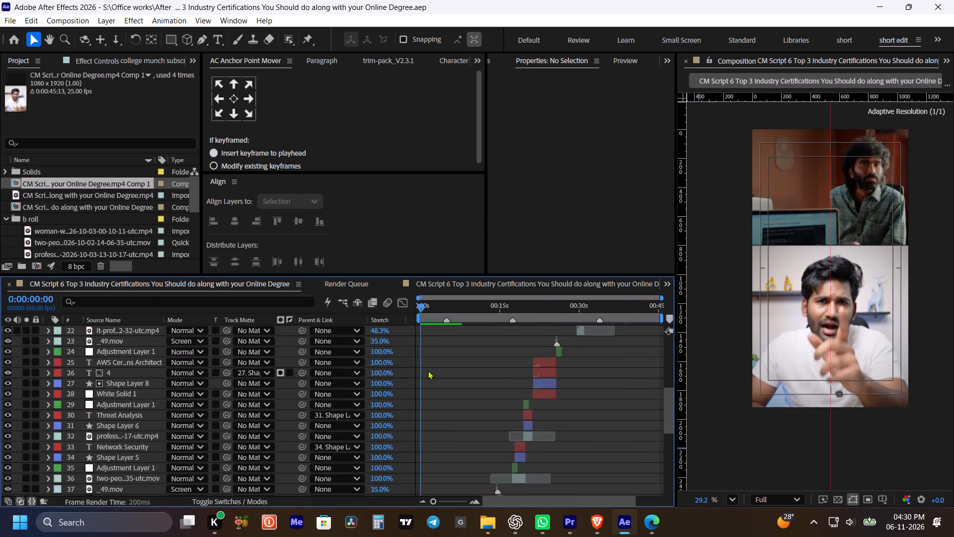
pyautogui.scroll(-14, 428, 370)
pyautogui.press('space')
pyautogui.keyDown('alt'); pyautogui.scroll(3, 446, 380); pyautogui.keyUp('alt')
pyautogui.press('space')
pyautogui.press('space')
pyautogui.press('space')
pyautogui.press('space')
pyautogui.press('space')
pyautogui.moveTo(446, 378); pyautogui.dragTo(641, 347)
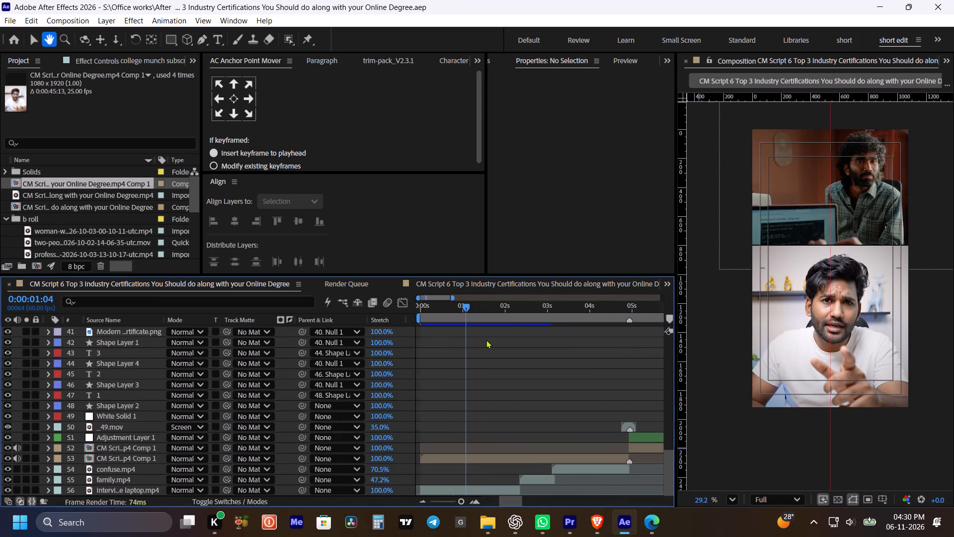
# Apply the Lumetri Color effect to the Interview on the laptop.mp4 clip at the start, with the playhead at 0:00:00:55.
pyautogui.moveTo(473, 309); pyautogui.dragTo(459, 313)
pyautogui.scroll(-5, 466, 336)
pyautogui.click(466, 489)
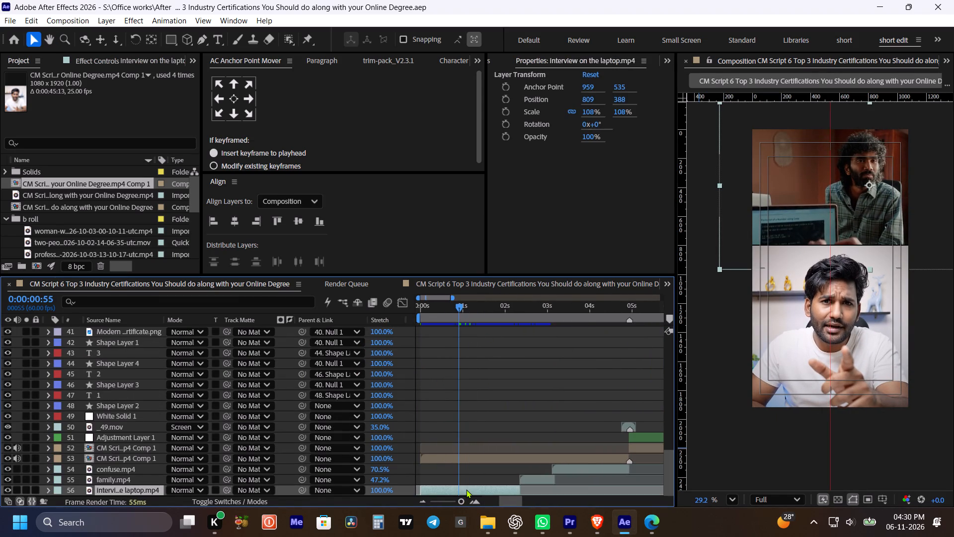
pyautogui.hotkey('ctrl', 'space')
pyautogui.write('lume')
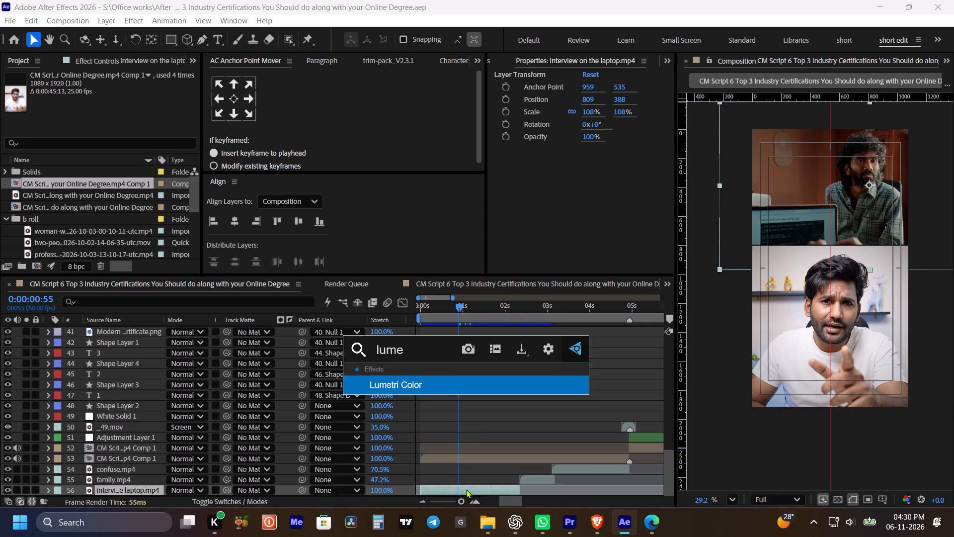
pyautogui.click(442, 388)
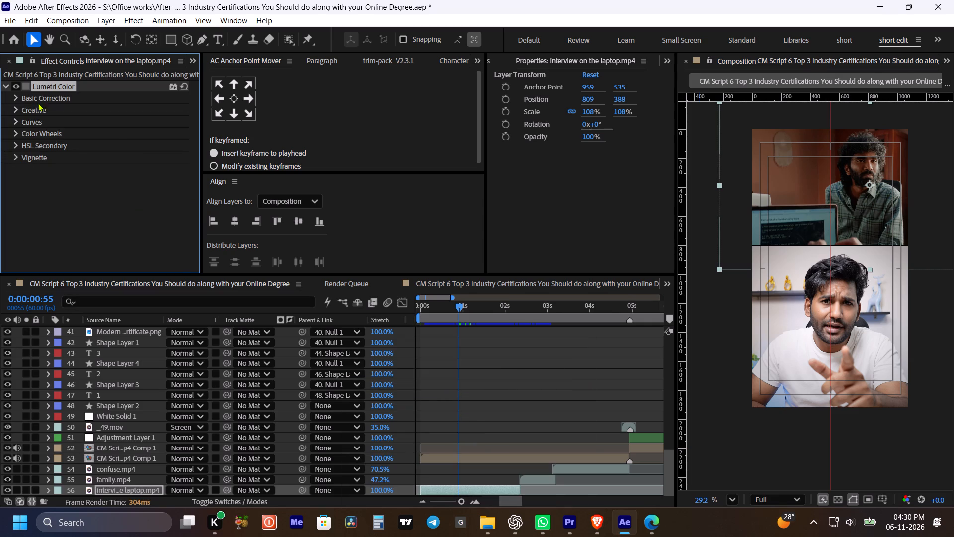
# In the laptop clip's Lumetri basic correction, set contrast to -7, saturation to 110 and shadows to 27.
pyautogui.click(15, 94)
pyautogui.moveTo(115, 205); pyautogui.dragTo(124, 202)
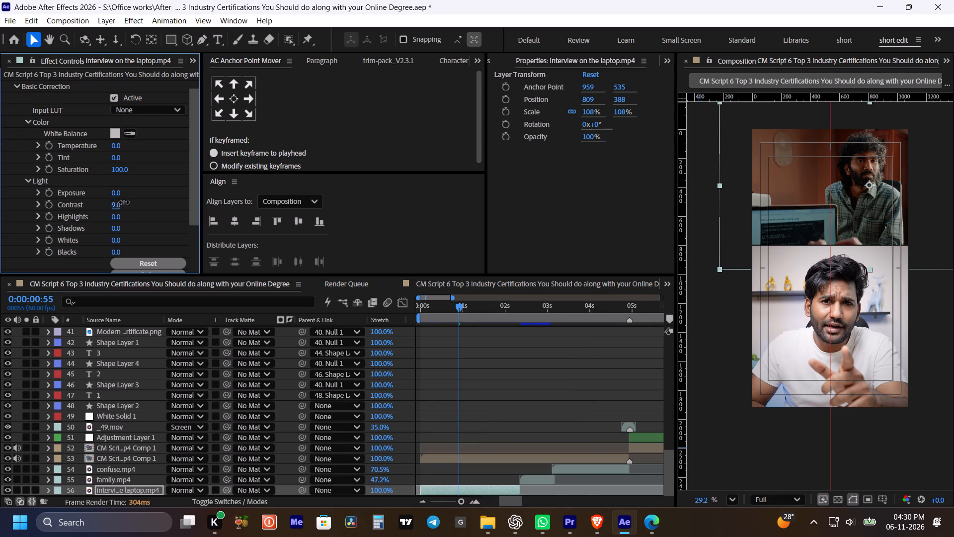
pyautogui.moveTo(124, 202); pyautogui.dragTo(107, 200)
pyautogui.moveTo(119, 172); pyautogui.dragTo(135, 166)
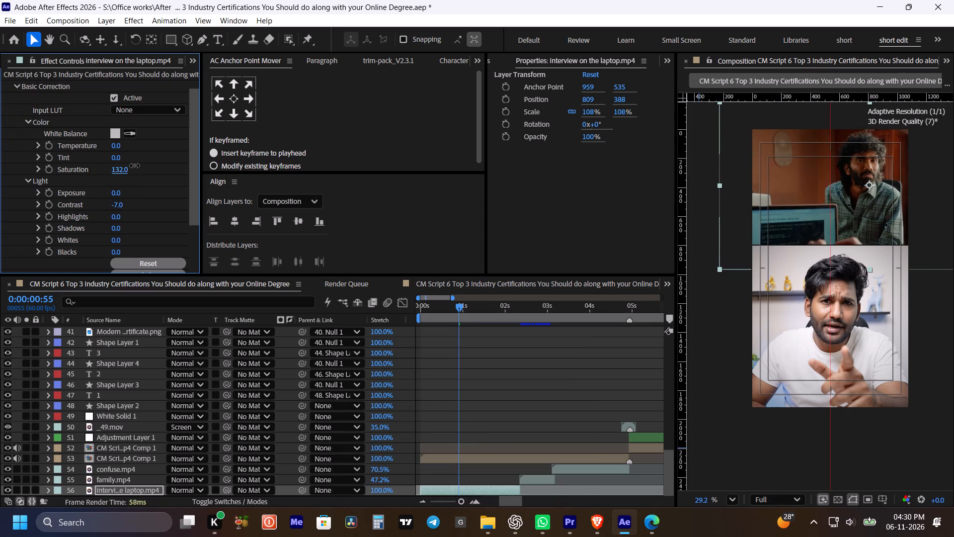
pyautogui.moveTo(135, 166); pyautogui.dragTo(132, 176)
pyautogui.moveTo(132, 176); pyautogui.dragTo(132, 177)
pyautogui.scroll(-3, 129, 179)
pyautogui.moveTo(115, 163); pyautogui.dragTo(133, 162)
pyautogui.scroll(1, 129, 157)
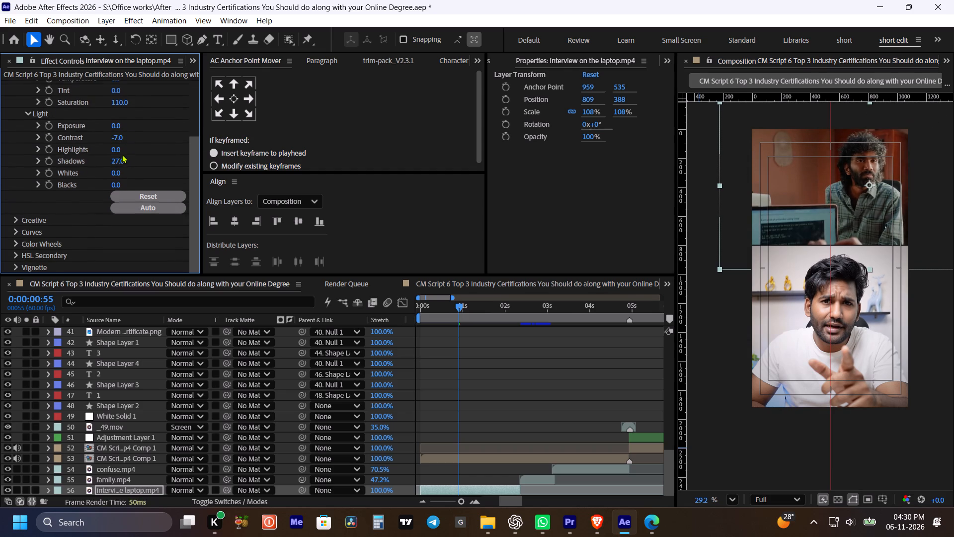
# Brighten and warm the laptop clip with exposure 1.7, temperature 33, whites -8 and highlights 2, and save the project.
pyautogui.moveTo(117, 154); pyautogui.dragTo(127, 152)
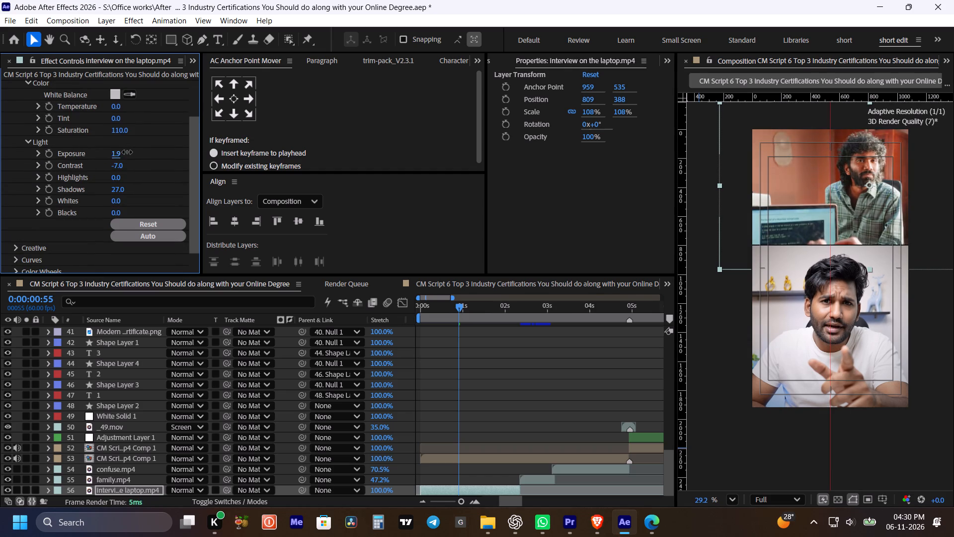
pyautogui.moveTo(127, 152); pyautogui.dragTo(126, 152)
pyautogui.click(115, 153)
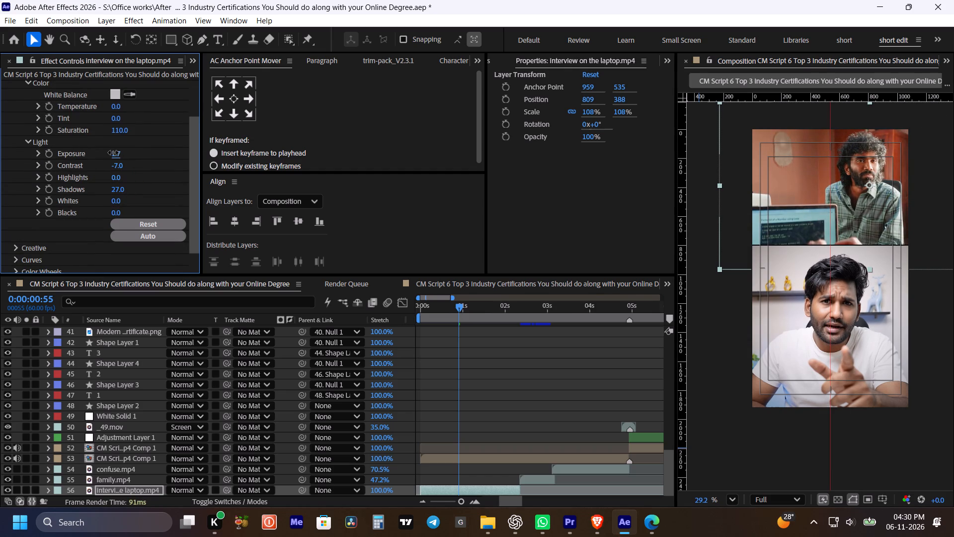
pyautogui.click(143, 145)
pyautogui.moveTo(117, 105); pyautogui.dragTo(135, 99)
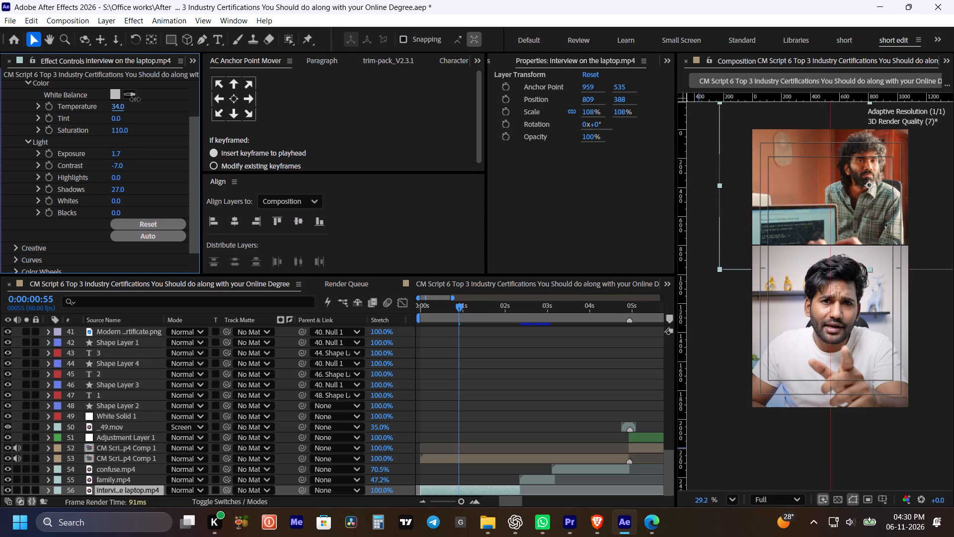
pyautogui.moveTo(135, 99); pyautogui.dragTo(136, 102)
pyautogui.click(116, 186)
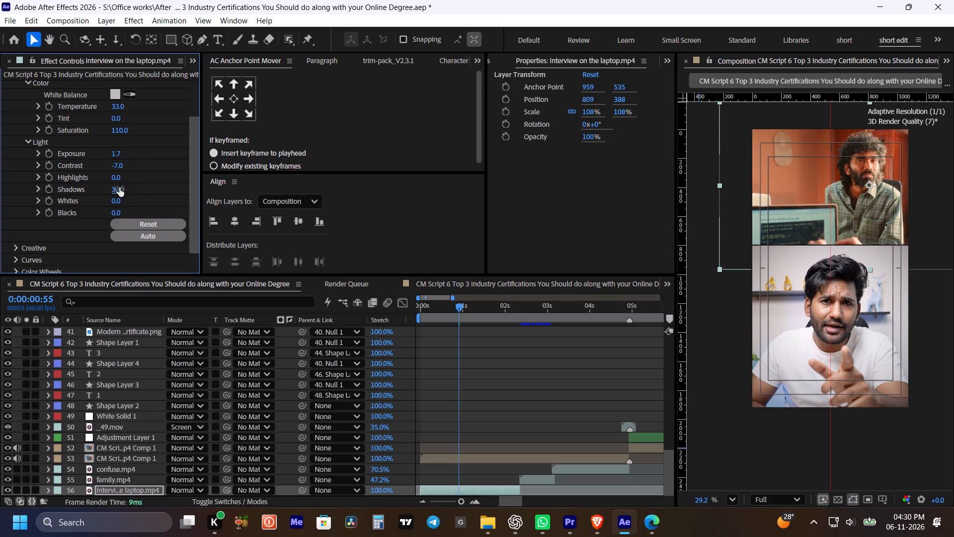
pyautogui.click(117, 202)
pyautogui.click(117, 179)
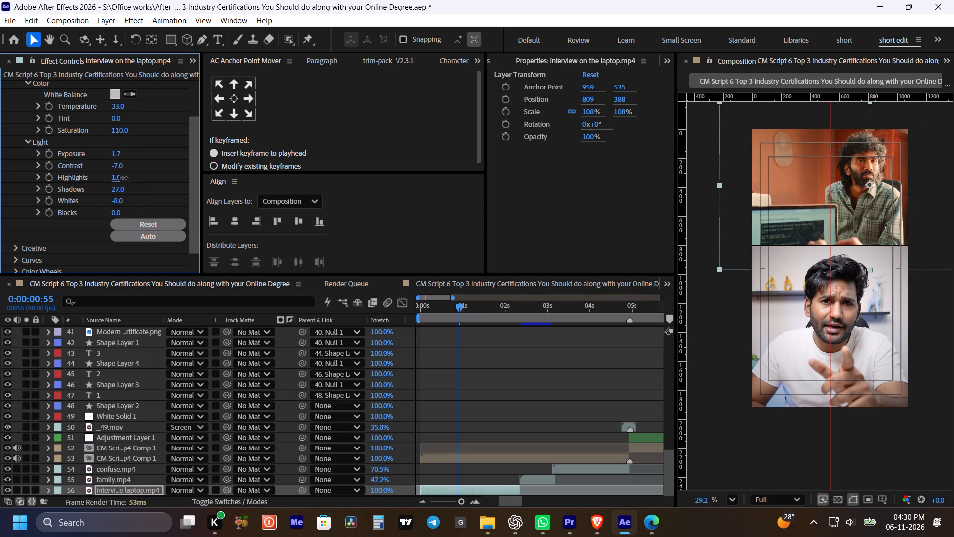
pyautogui.hotkey('ctrl', 'a')
pyautogui.hotkey('ctrl', 's')
# Find the Noise effect for the Interview on the laptop.mp4 clip by searching the effects for "noise".
pyautogui.click(487, 390)
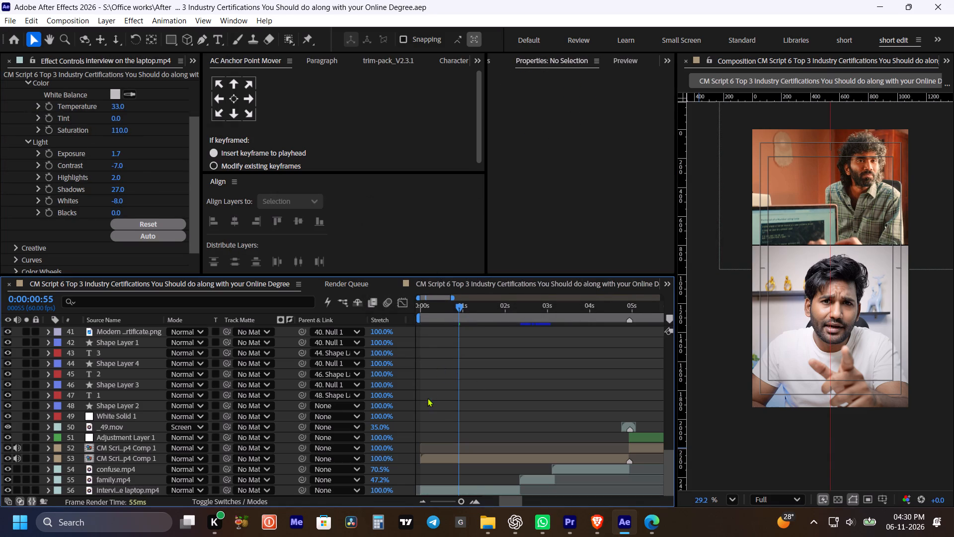
pyautogui.scroll(-4, 443, 417)
pyautogui.click(471, 487)
pyautogui.hotkey('ctrl', 'space')
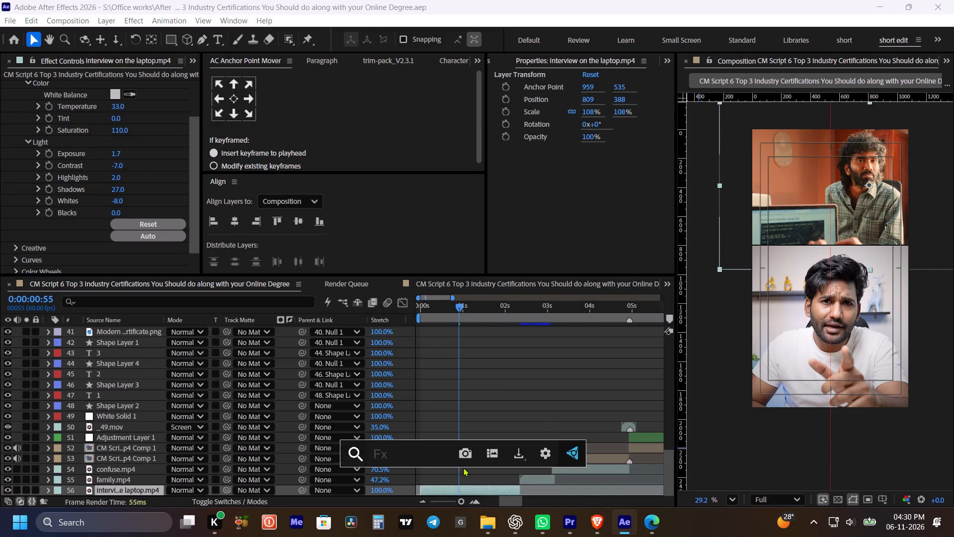
pyautogui.press('b')
pyautogui.press('BackSpace')
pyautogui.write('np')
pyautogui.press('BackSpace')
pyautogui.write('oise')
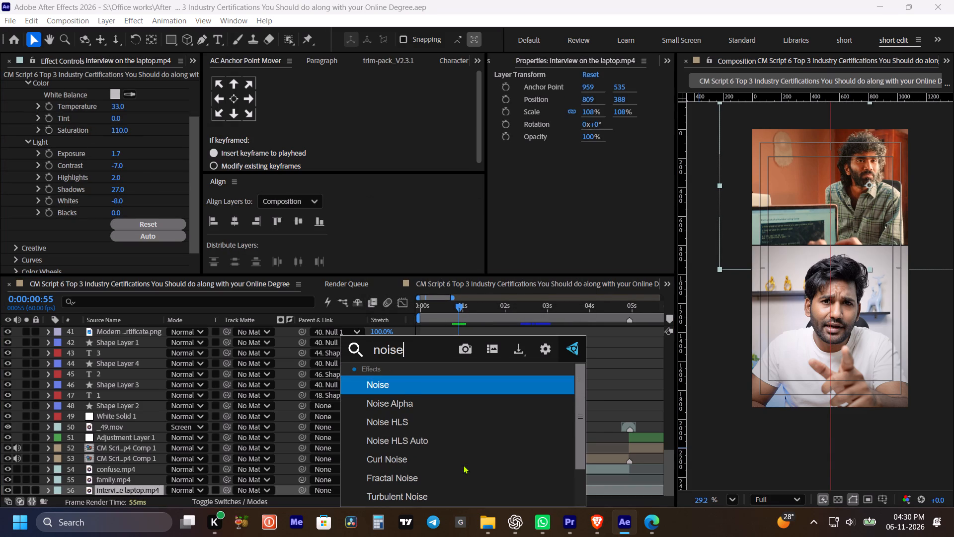
# Apply the Noise effect to the Interview on the laptop.mp4 clip with the amount of noise at 5%.
pyautogui.click(410, 387)
pyautogui.scroll(-4, 47, 239)
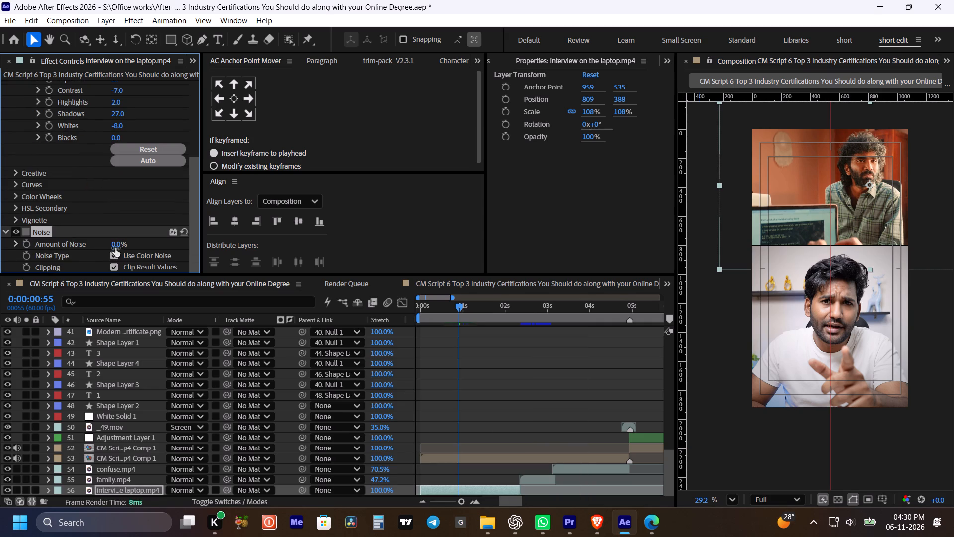
pyautogui.click(116, 243)
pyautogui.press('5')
pyautogui.click(123, 207)
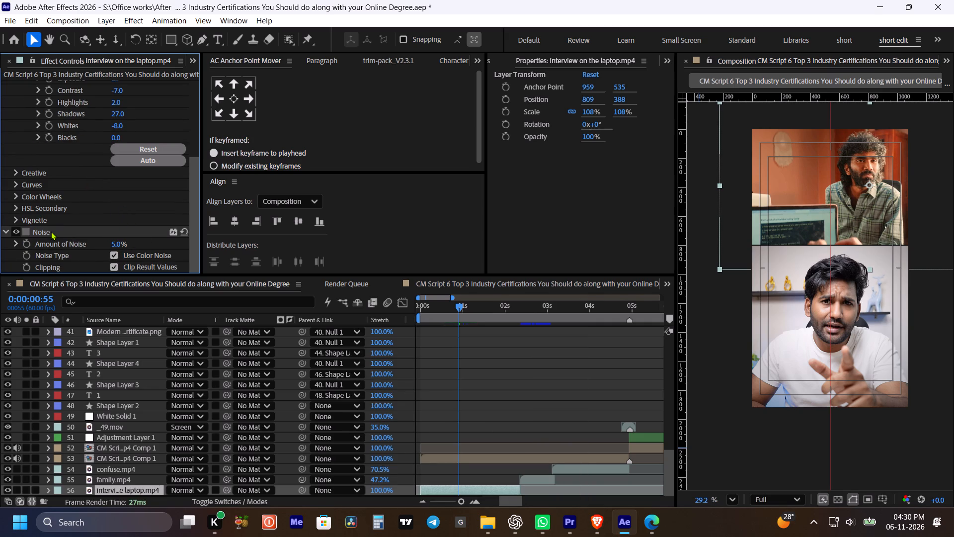
# Copy the laptop clip's Lumetri Color and Noise effects and paste them onto the confuse.mp4 and family.mp4 layers.
pyautogui.click(51, 231)
pyautogui.hotkey('ctrl', 'a')
pyautogui.hotkey('ctrl', 'c')
pyautogui.hotkey('ctrl', 'c')
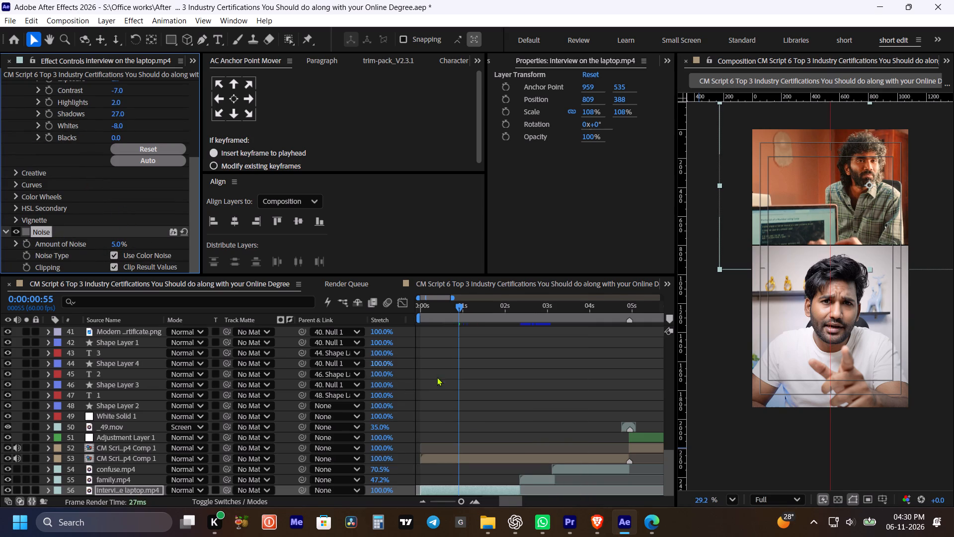
pyautogui.keyDown('alt'); pyautogui.scroll(-2, 488, 409); pyautogui.keyUp('alt')
pyautogui.click(468, 477)
pyautogui.keyDown('shift'); pyautogui.click(474, 471); pyautogui.keyUp('shift')
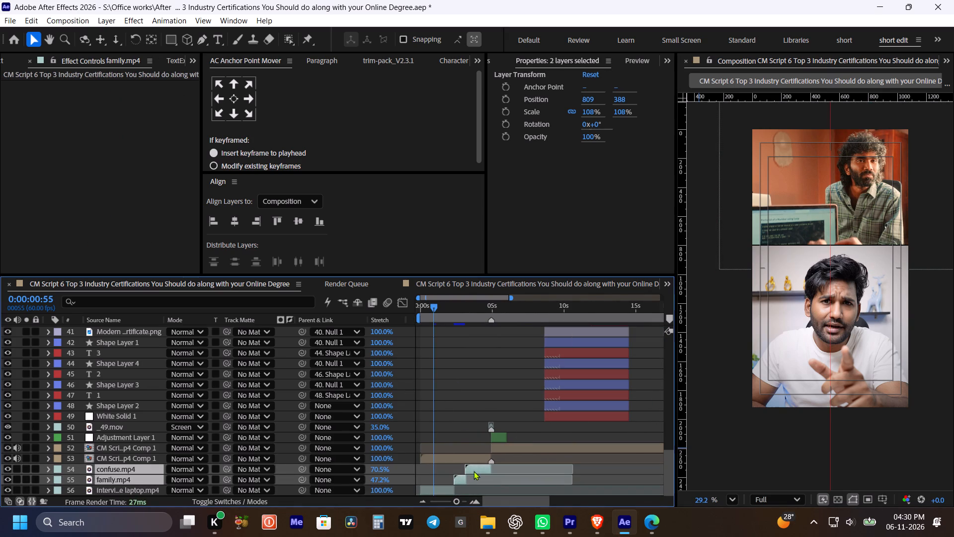
pyautogui.hotkey('ctrl', 'v')
# With the playhead at 0:00:04:01, set the confuse.mp4 clip's Lumetri exposure to 1.3 and save the project.
pyautogui.moveTo(432, 309); pyautogui.dragTo(453, 311)
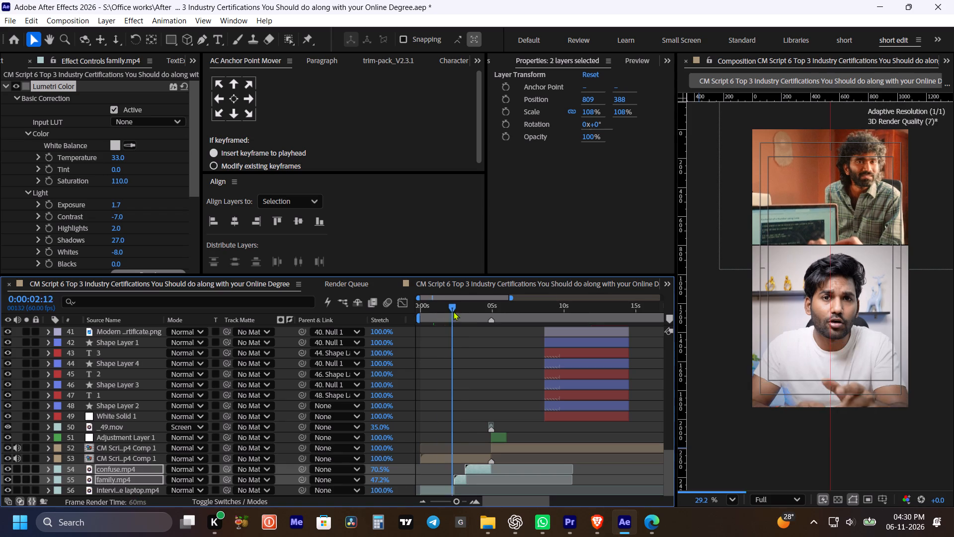
pyautogui.moveTo(453, 311); pyautogui.dragTo(477, 314)
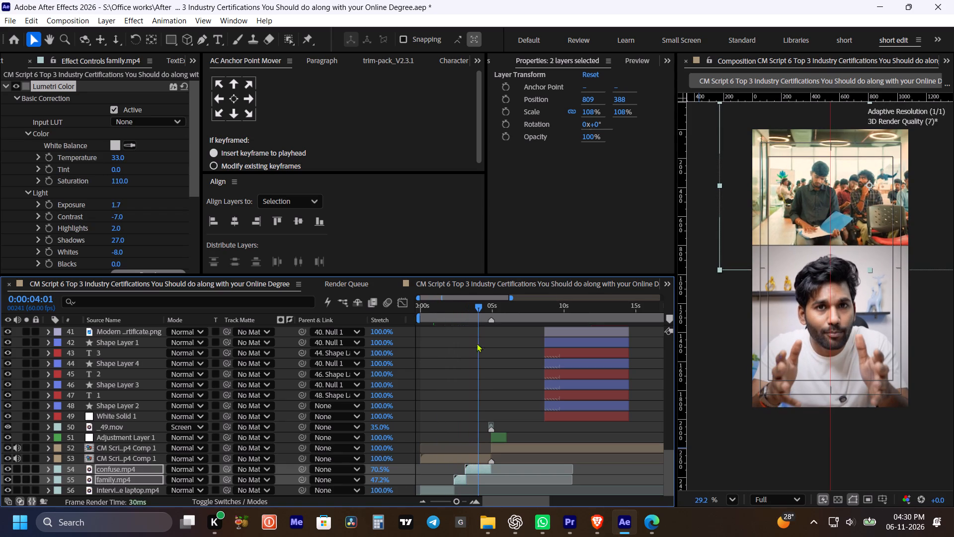
pyautogui.click(480, 385)
pyautogui.click(485, 467)
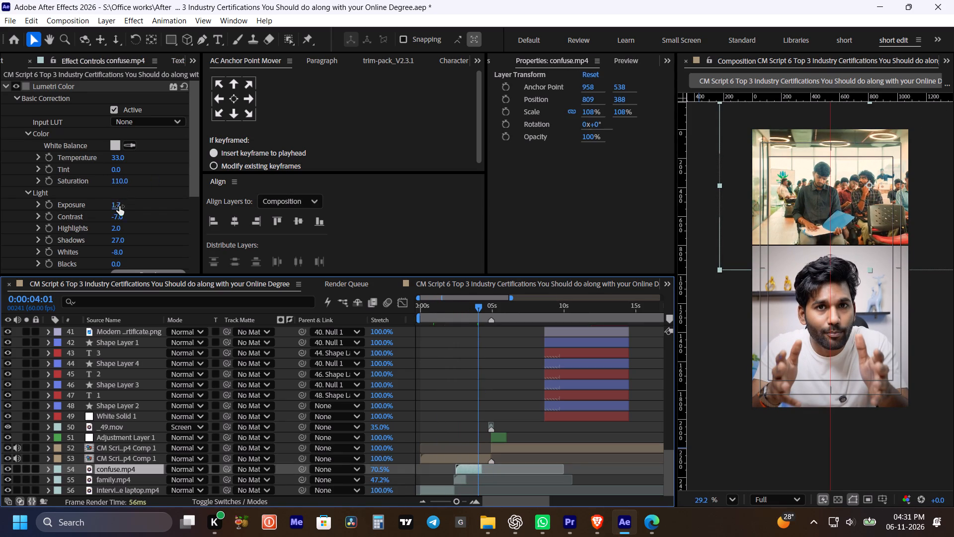
pyautogui.moveTo(116, 206); pyautogui.dragTo(111, 206)
pyautogui.hotkey('ctrl', 's')
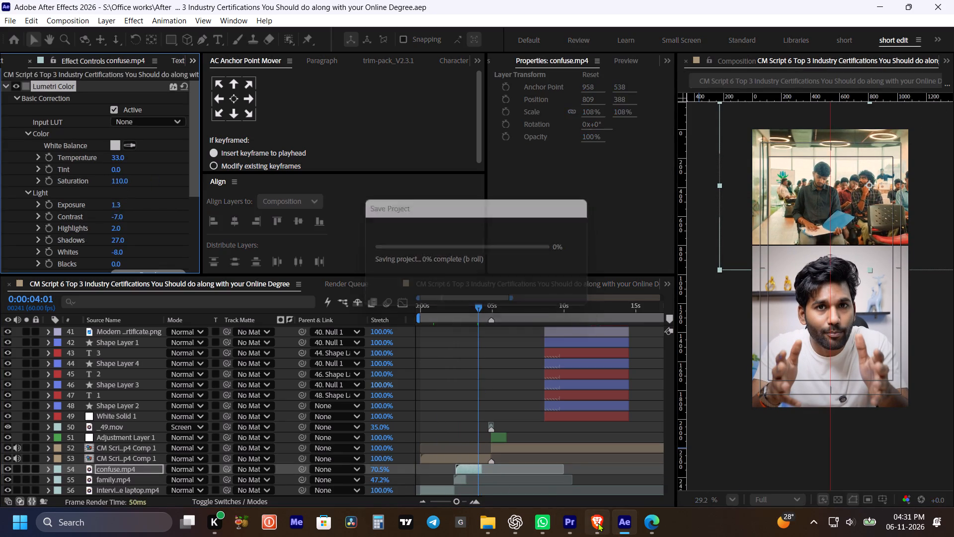
# Switch to Brave and briefly preview the uploaded MC sir Script 11 JEE Main 2027 video in Drive's November folder.
pyautogui.click(592, 524)
pyautogui.click(919, 490)
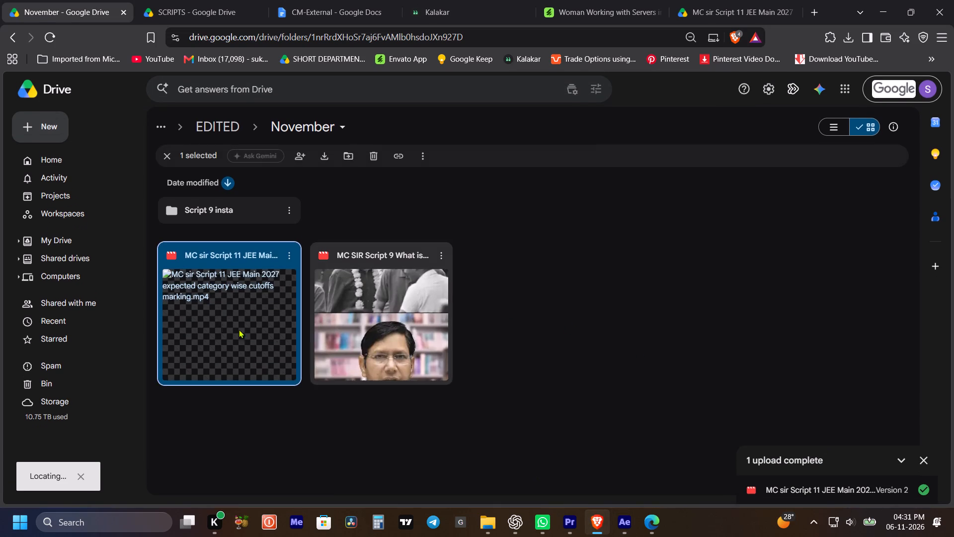
pyautogui.doubleClick(222, 324)
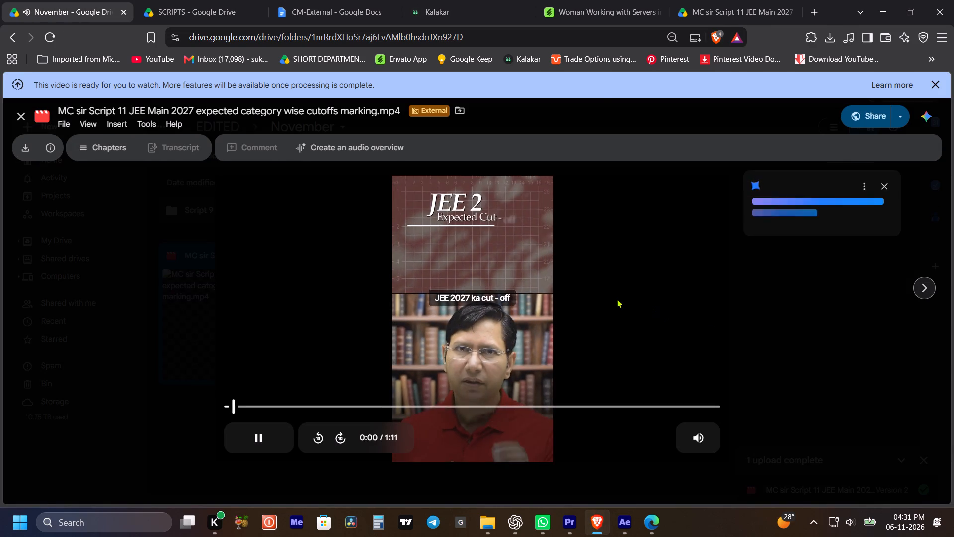
pyautogui.moveTo(556, 299); pyautogui.dragTo(565, 301)
pyautogui.click(875, 389)
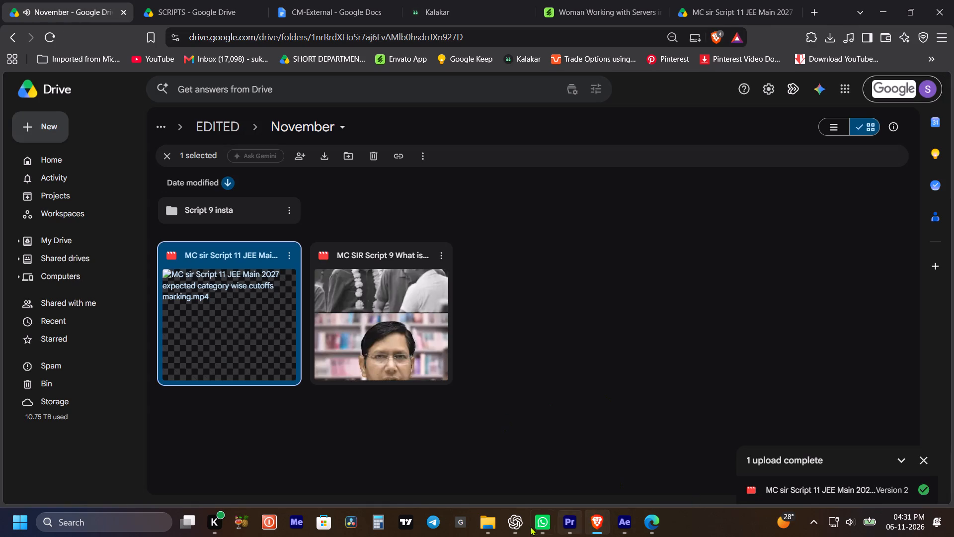
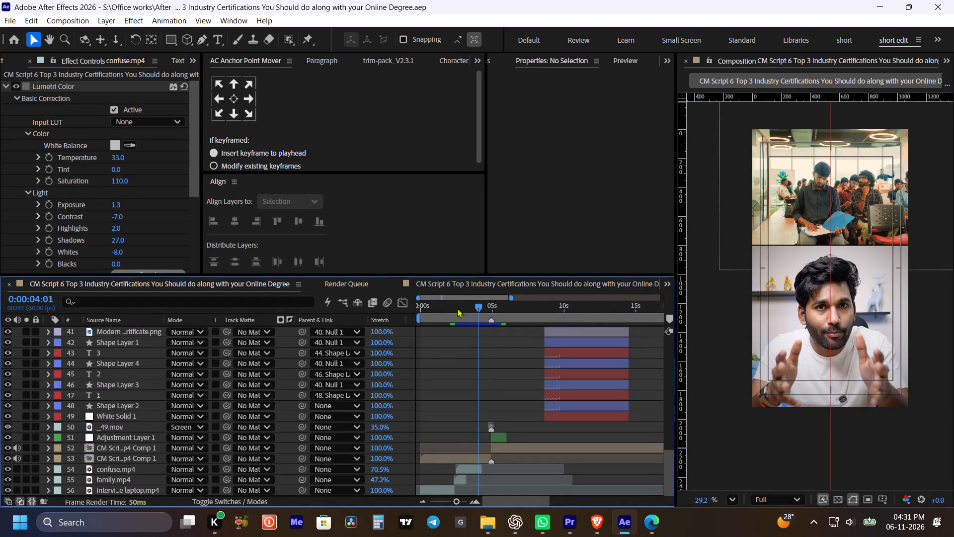
# Shift the confuse.mp4 clip later in the timeline to end at about the 5-second mark, and preview the transition into it.
pyautogui.moveTo(459, 313); pyautogui.dragTo(472, 316)
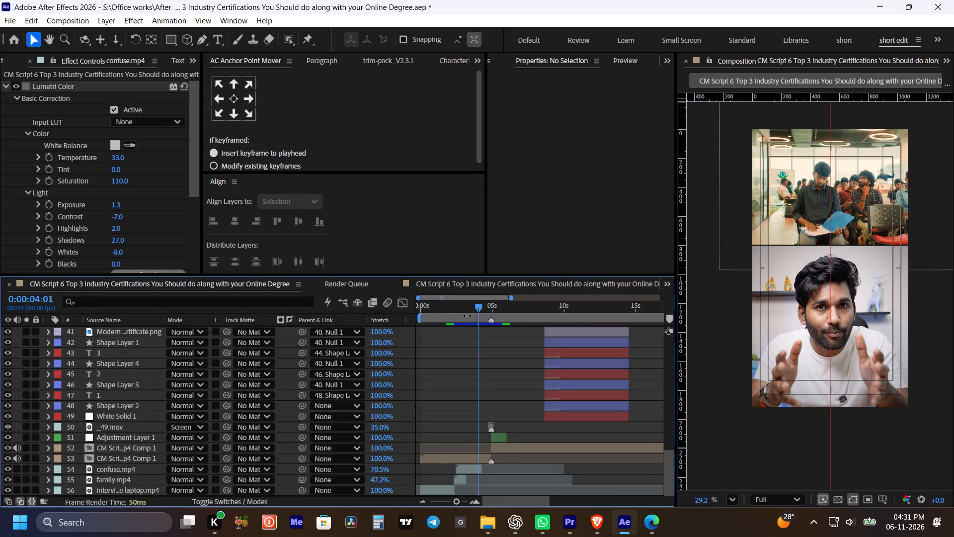
pyautogui.hotkey('ctrl', 'z')
pyautogui.moveTo(481, 303); pyautogui.dragTo(451, 312)
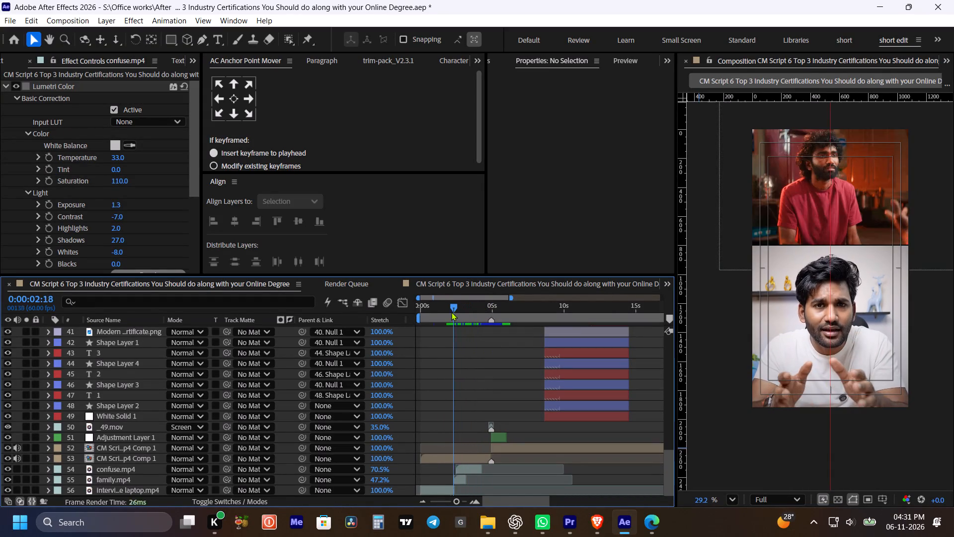
pyautogui.moveTo(451, 312); pyautogui.dragTo(455, 315)
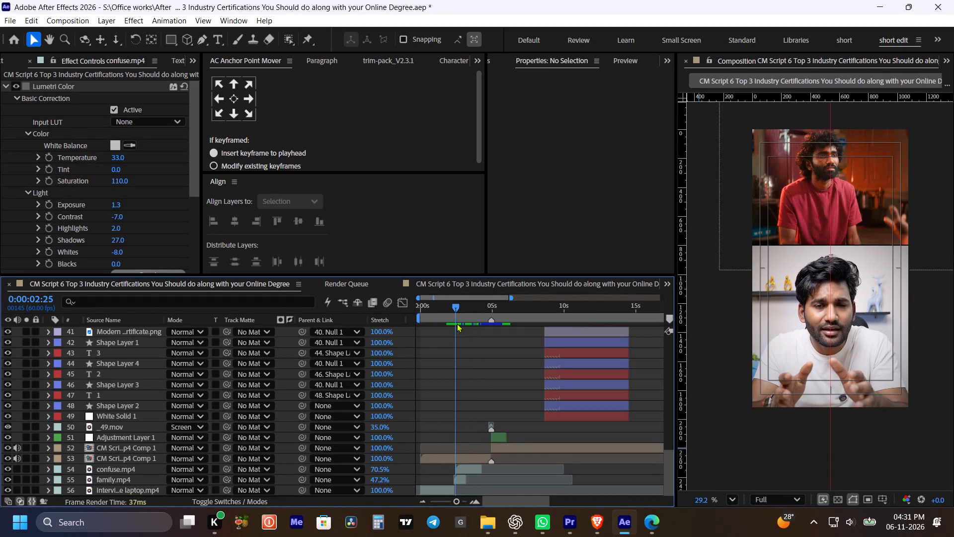
pyautogui.moveTo(474, 470); pyautogui.dragTo(483, 470)
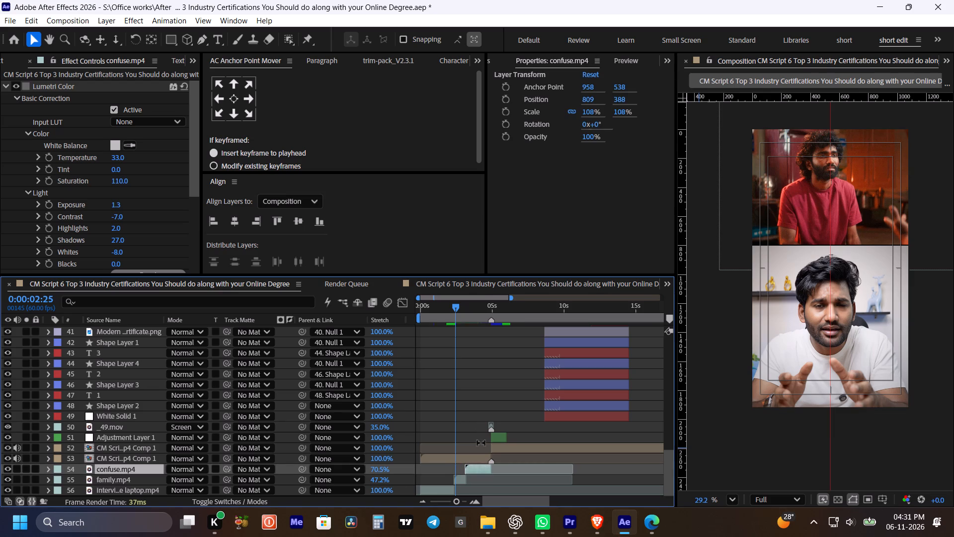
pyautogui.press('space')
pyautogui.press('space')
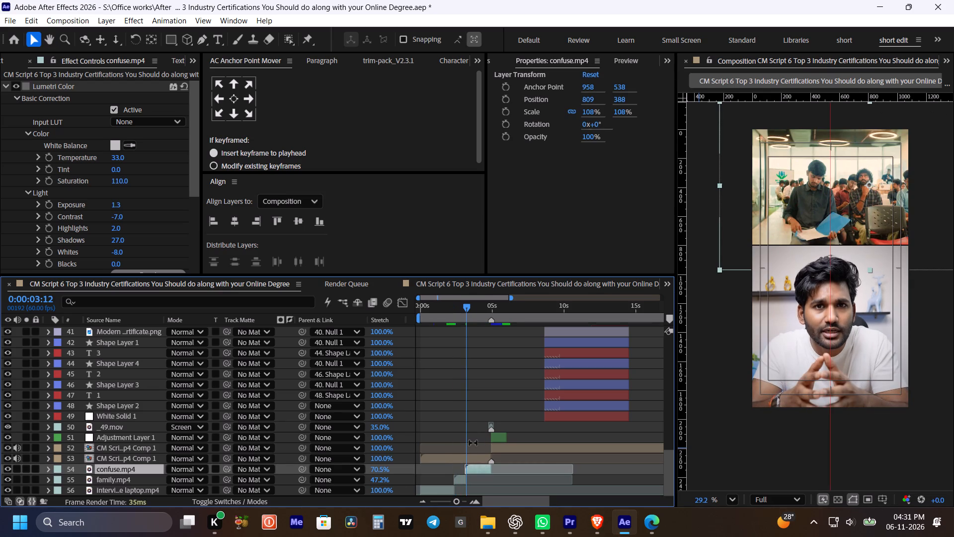
# Preview the graded confuse.mp4 section from 0:00:03:12 and save the project.
pyautogui.press('space')
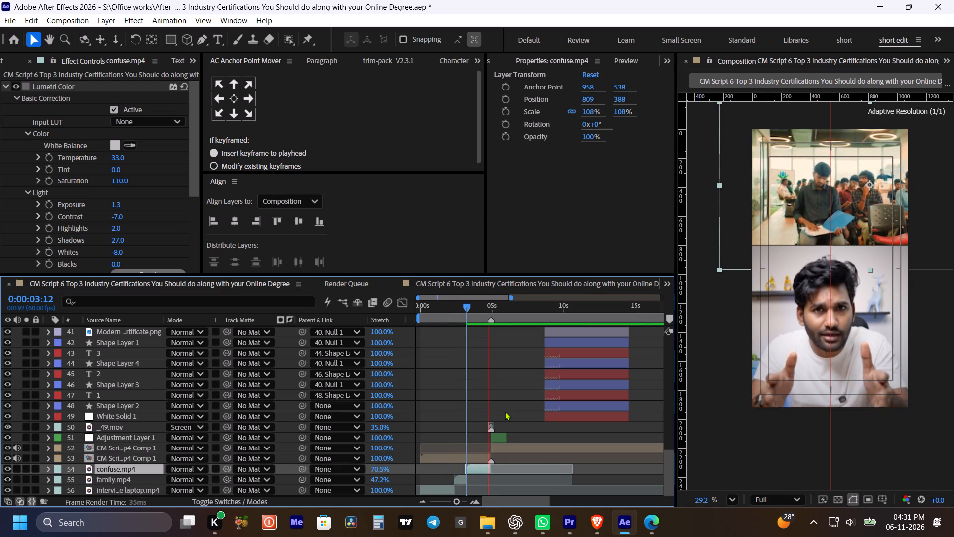
pyautogui.press('space')
pyautogui.hotkey('ctrl', 's')
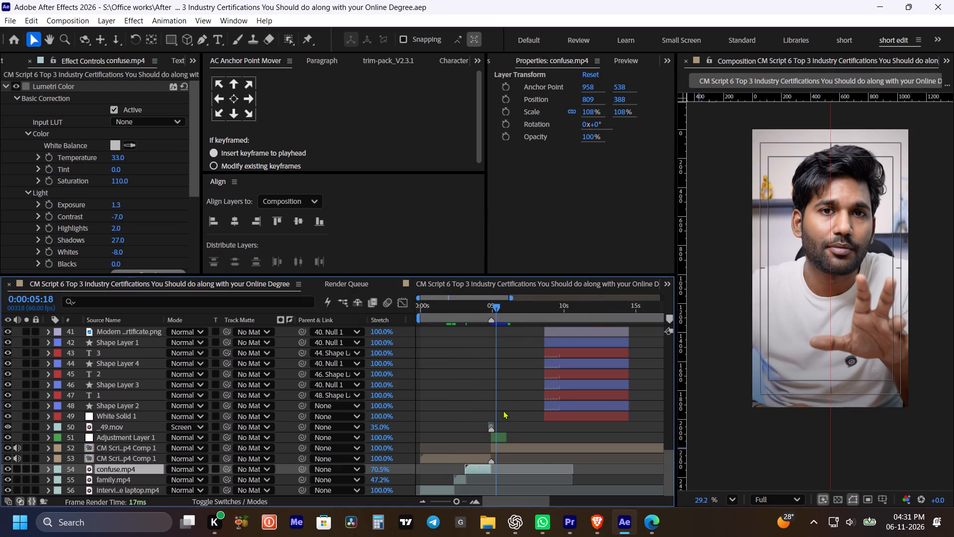
# Copy the Lumetri Color and Noise effects from confuse.mp4 onto the two-people clip behind the Network Security title, with the playhead at 0:00:18:08.
pyautogui.click(55, 83)
pyautogui.hotkey('ctrl', 'a')
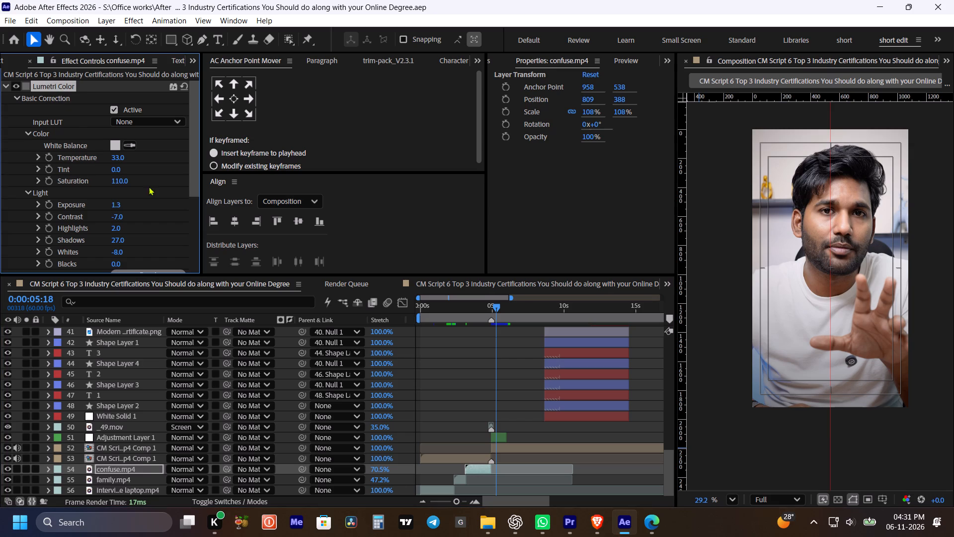
pyautogui.hotkey('ctrl', 'c')
pyautogui.hotkey('ctrl', 'c')
pyautogui.click(487, 349)
pyautogui.keyDown('alt'); pyautogui.scroll(-1, 488, 348); pyautogui.keyUp('alt')
pyautogui.press('space')
pyautogui.press('space')
pyautogui.press('space')
pyautogui.press('space')
pyautogui.press('space')
pyautogui.moveTo(498, 339); pyautogui.dragTo(487, 422)
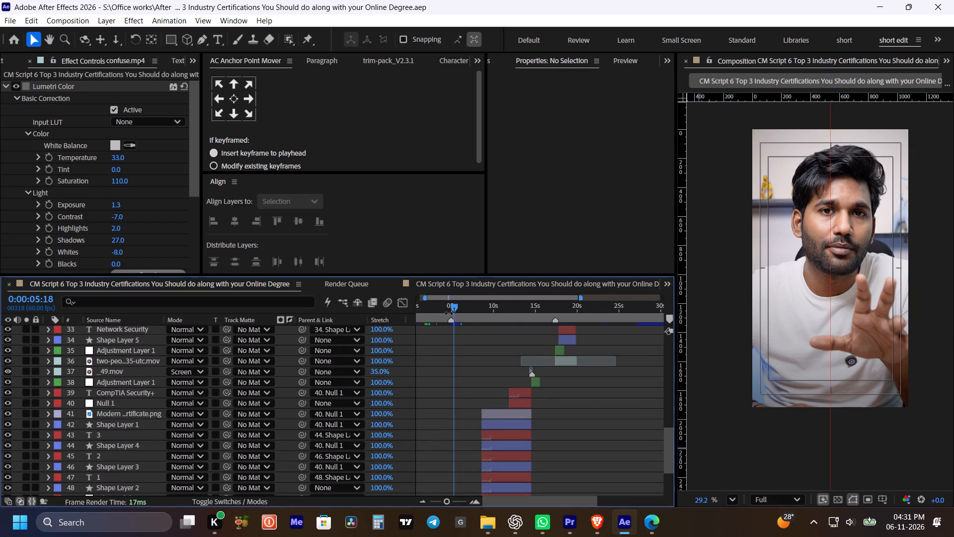
pyautogui.moveTo(458, 305); pyautogui.dragTo(543, 330)
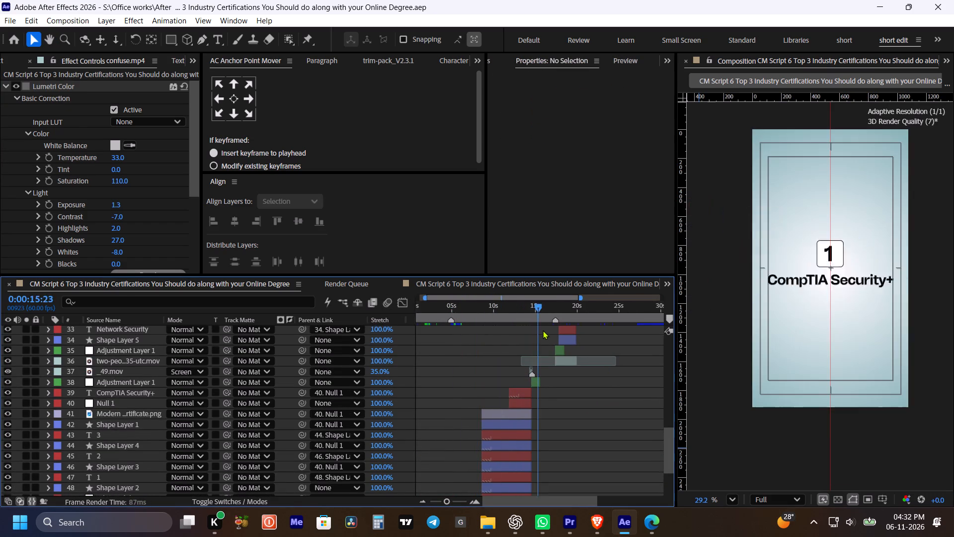
pyautogui.moveTo(543, 330); pyautogui.dragTo(565, 338)
pyautogui.keyDown('alt'); pyautogui.scroll(2, 575, 358); pyautogui.keyUp('alt')
pyautogui.click(557, 363)
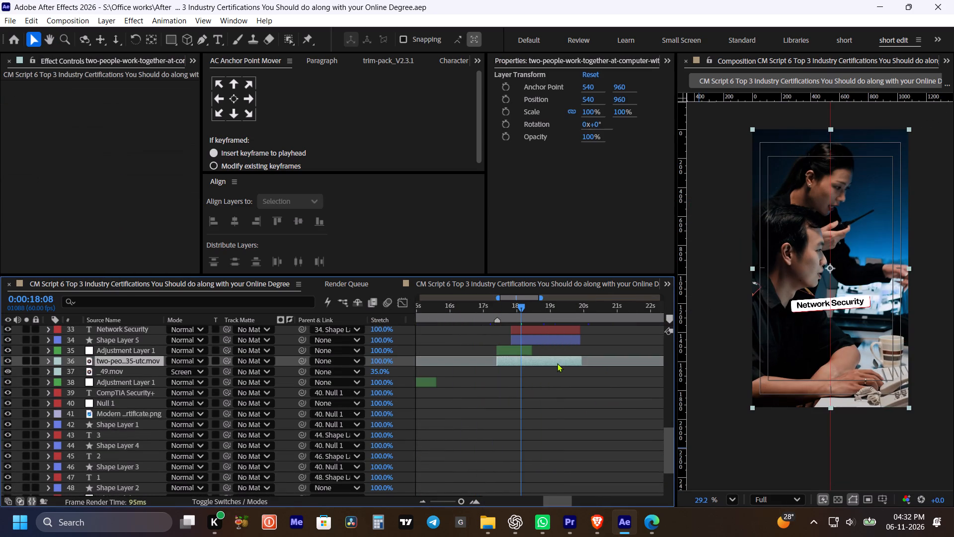
pyautogui.hotkey('ctrl', 'v')
pyautogui.click(558, 377)
pyautogui.click(553, 367)
pyautogui.click(552, 362)
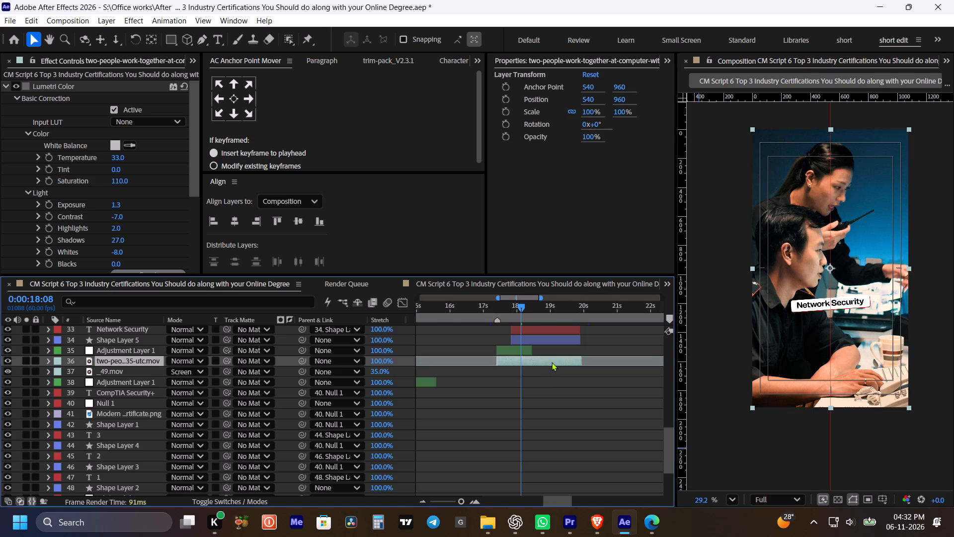
# Apply CC Vignette to the two-people clip, centring it at about 459, 699 with an angle of view of 40.7.
pyautogui.hotkey('ctrl', 'space')
pyautogui.write('cc vi')
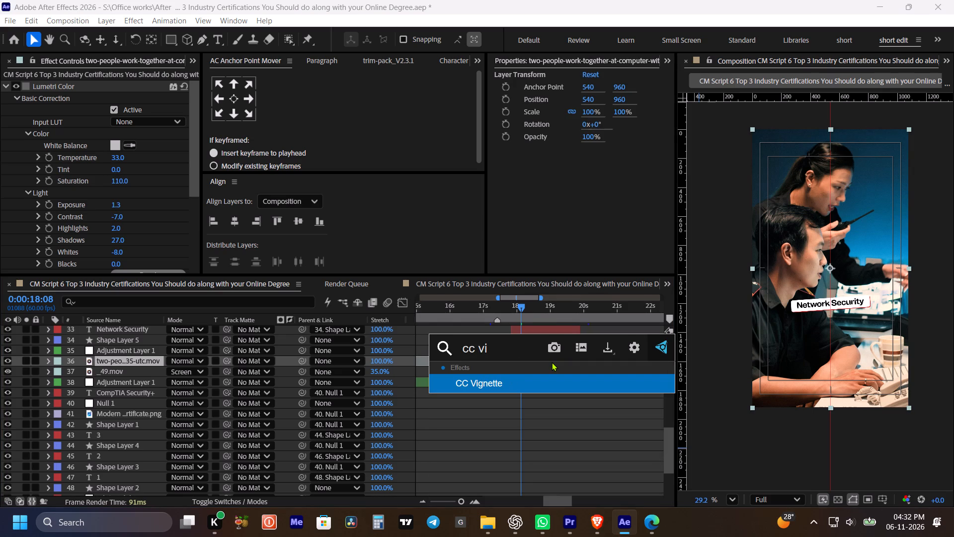
pyautogui.click(523, 384)
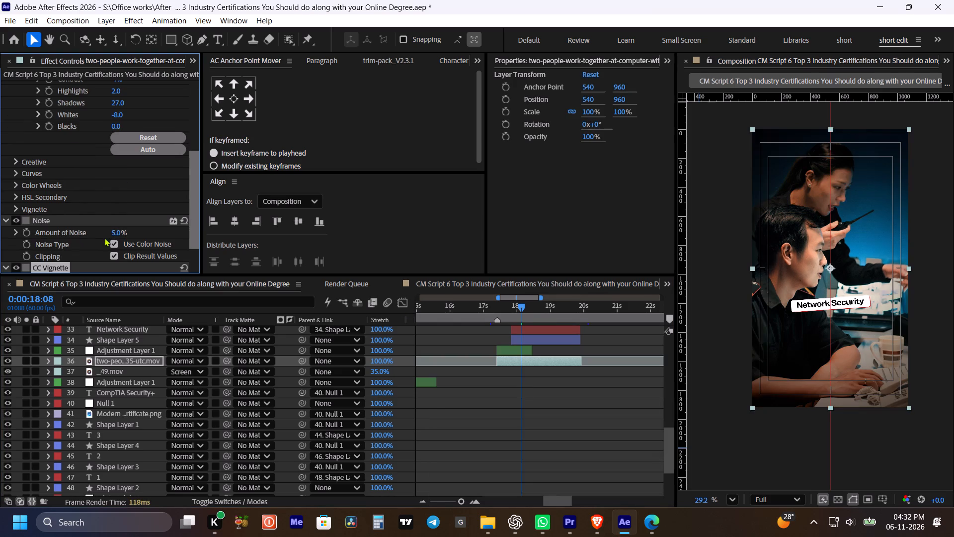
pyautogui.scroll(-5, 91, 170)
pyautogui.click(115, 256)
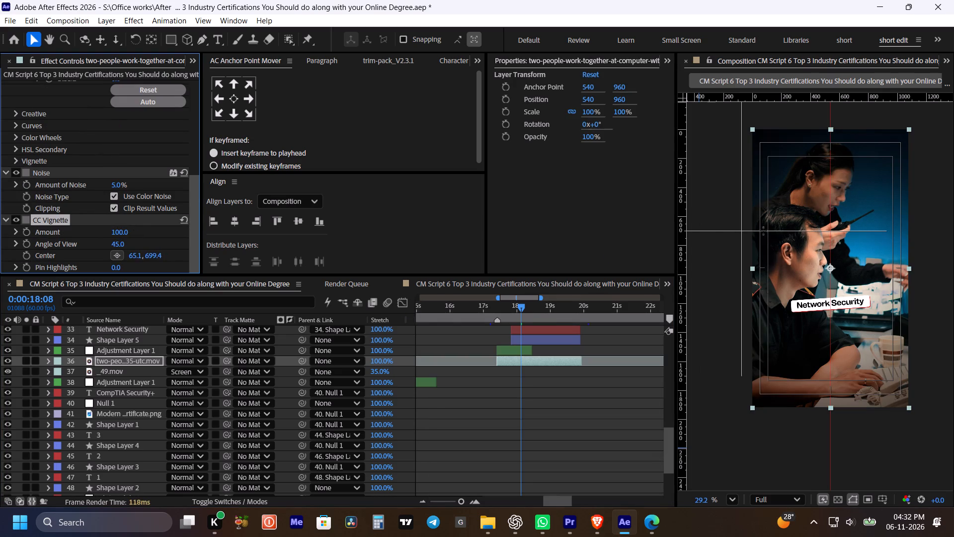
pyautogui.click(796, 232)
pyautogui.moveTo(798, 230); pyautogui.dragTo(821, 228)
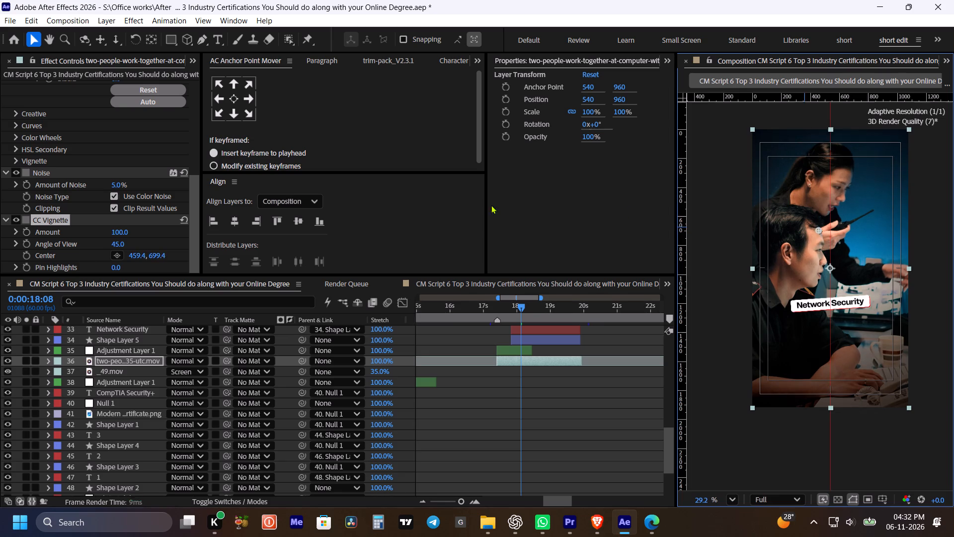
pyautogui.moveTo(120, 245); pyautogui.dragTo(92, 244)
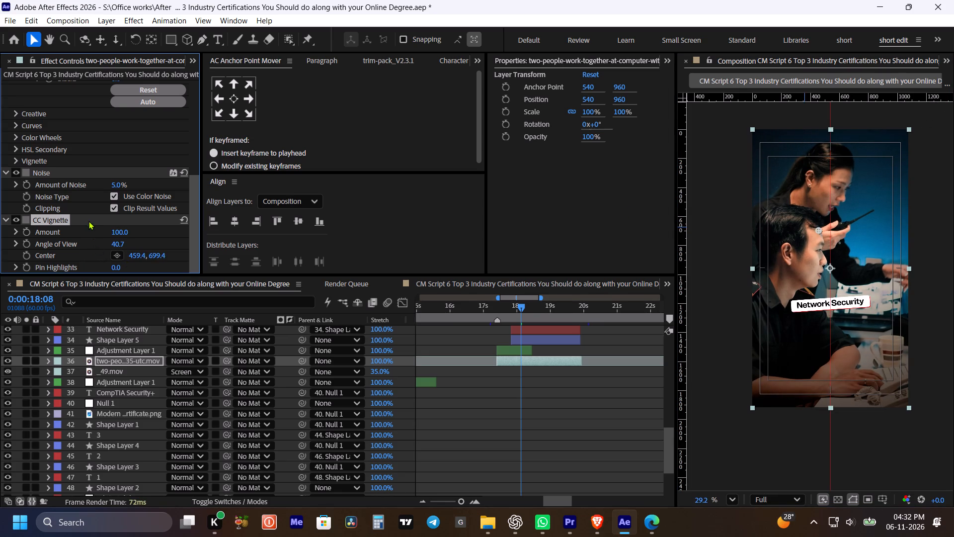
# Raise the two-people clip's Lumetri highlights to 49.
pyautogui.scroll(7, 67, 159)
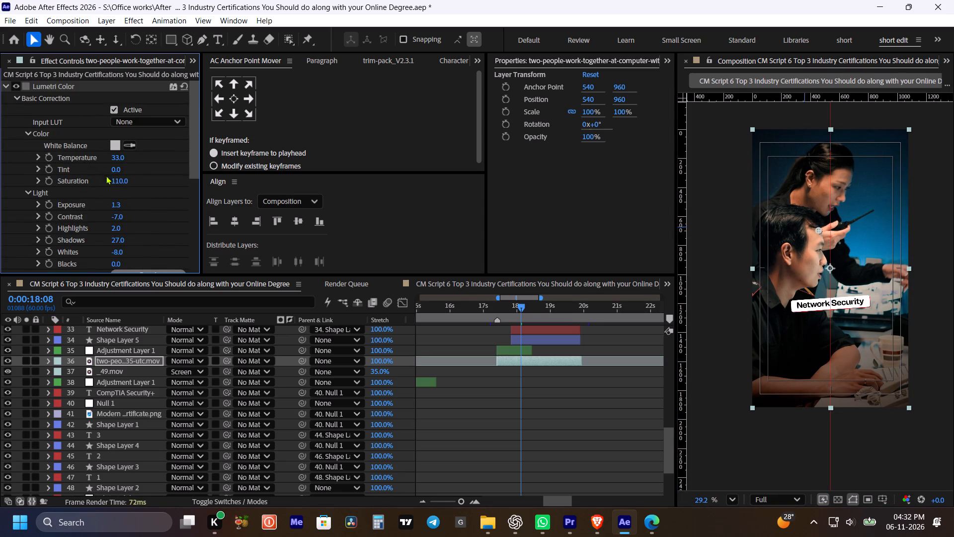
pyautogui.moveTo(115, 232); pyautogui.dragTo(149, 226)
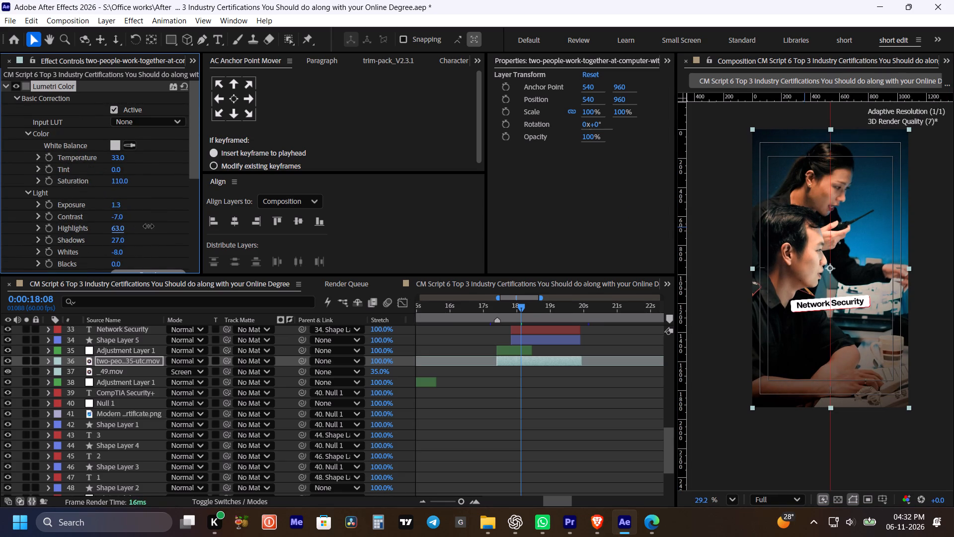
pyautogui.moveTo(149, 226); pyautogui.dragTo(142, 229)
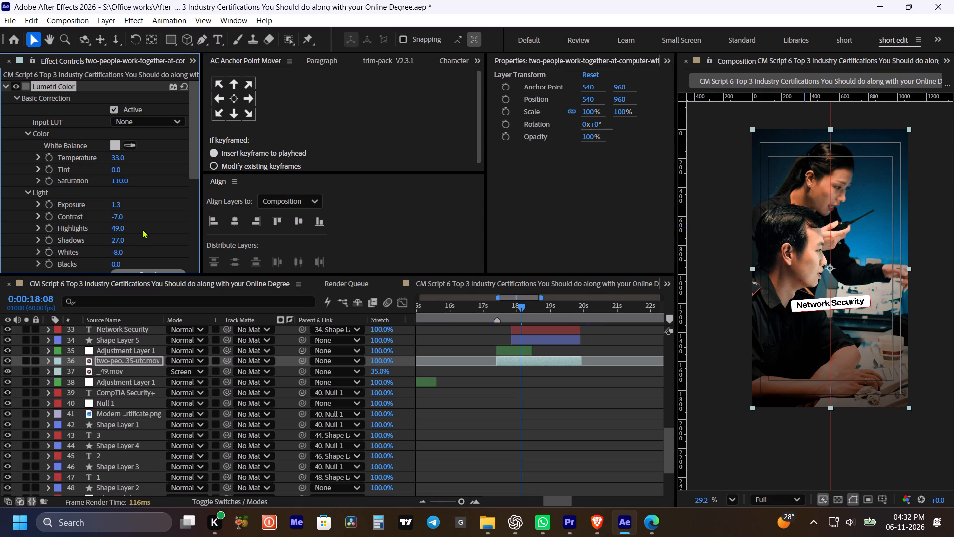
# Copy all effects from the two-people clip onto the professional-woman clip behind the Threat Analysis title, with the playhead at 0:00:20:10.
pyautogui.click(49, 87)
pyautogui.hotkey('ctrl', 'a')
pyautogui.hotkey('ctrl', 'c')
pyautogui.hotkey('ctrl', 'c')
pyautogui.click(495, 449)
pyautogui.keyDown('alt'); pyautogui.scroll(-1, 512, 424); pyautogui.keyUp('alt')
pyautogui.scroll(2, 533, 413)
pyautogui.press('space')
pyautogui.moveTo(586, 393); pyautogui.dragTo(568, 396)
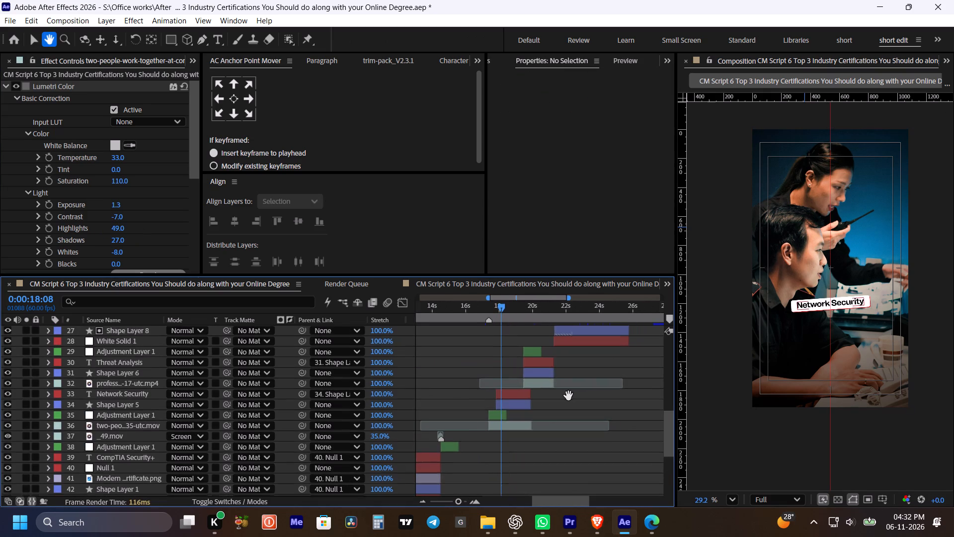
pyautogui.moveTo(568, 396); pyautogui.dragTo(567, 393)
pyautogui.click(532, 310)
pyautogui.click(542, 386)
pyautogui.hotkey('ctrl', 'v')
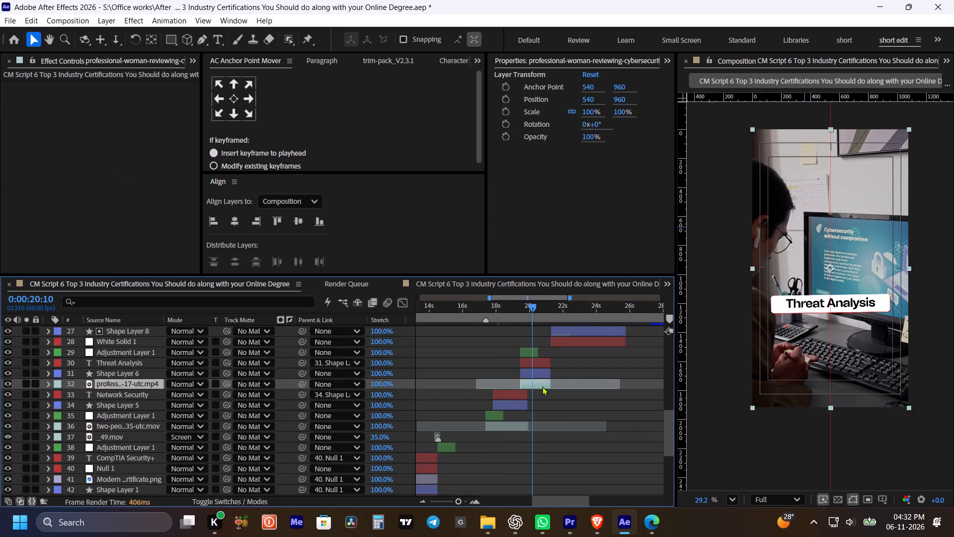
pyautogui.click(563, 401)
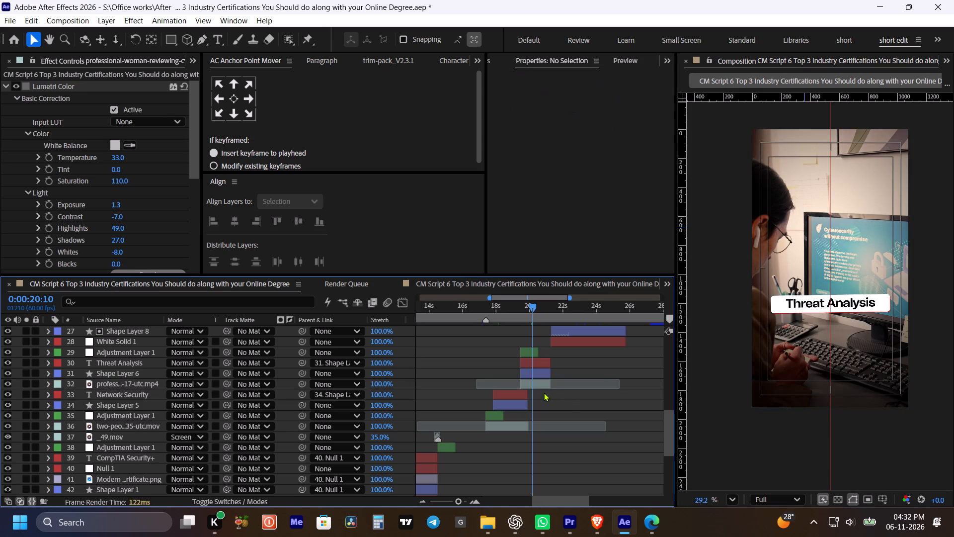
# Reduce the professional-woman clip's Lumetri exposure to 0.7 and save the project.
pyautogui.click(540, 387)
pyautogui.moveTo(113, 202); pyautogui.dragTo(104, 202)
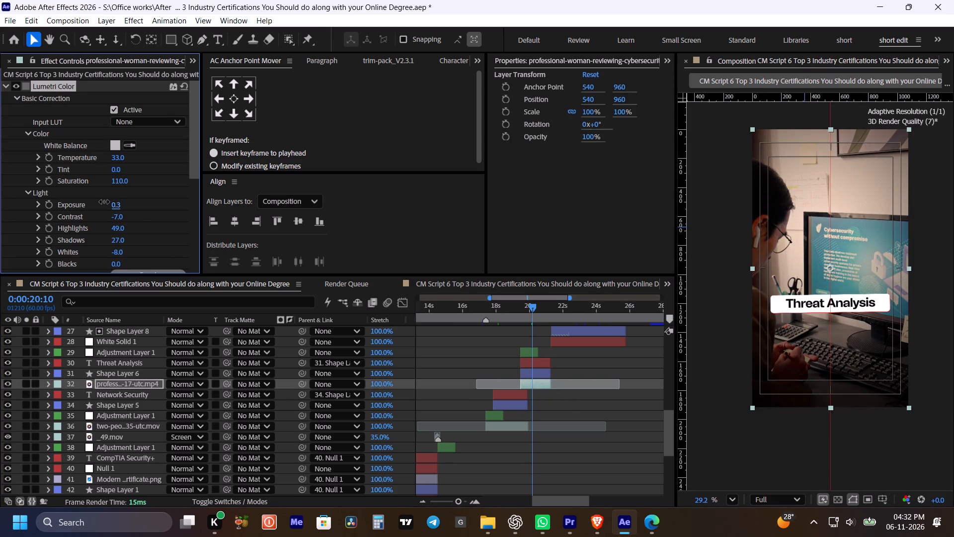
pyautogui.moveTo(104, 202); pyautogui.dragTo(95, 200)
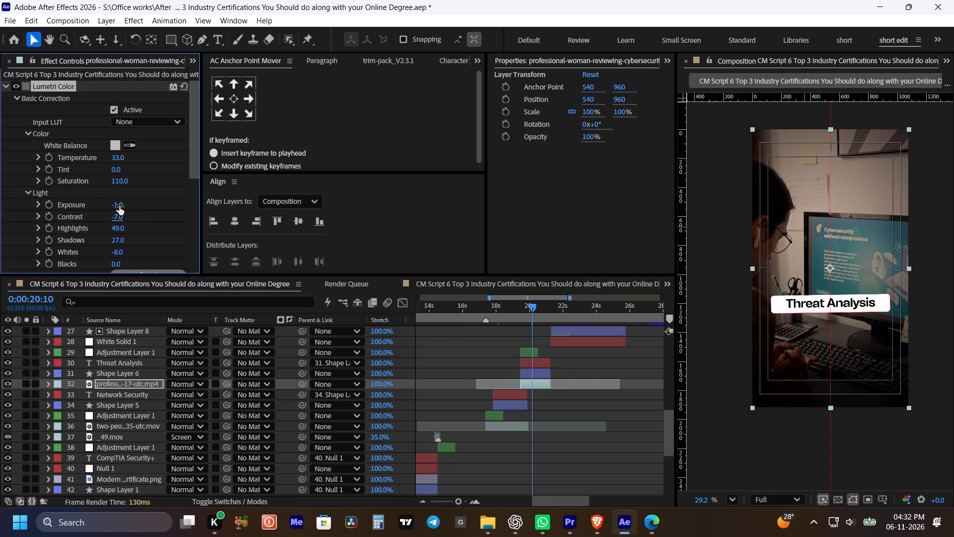
pyautogui.moveTo(119, 206); pyautogui.dragTo(126, 206)
pyautogui.moveTo(119, 201); pyautogui.dragTo(127, 200)
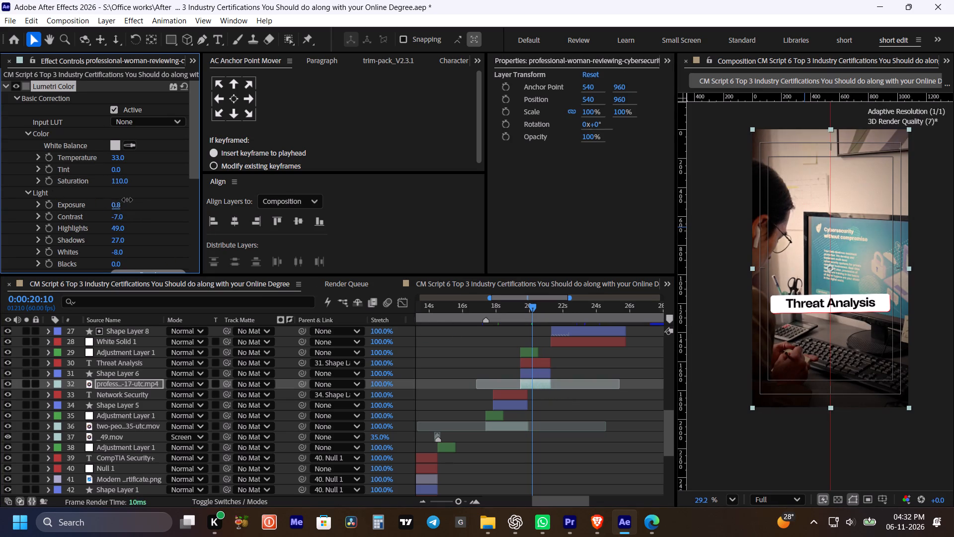
pyautogui.moveTo(127, 200); pyautogui.dragTo(126, 199)
pyautogui.click(163, 199)
pyautogui.hotkey('ctrl', 's')
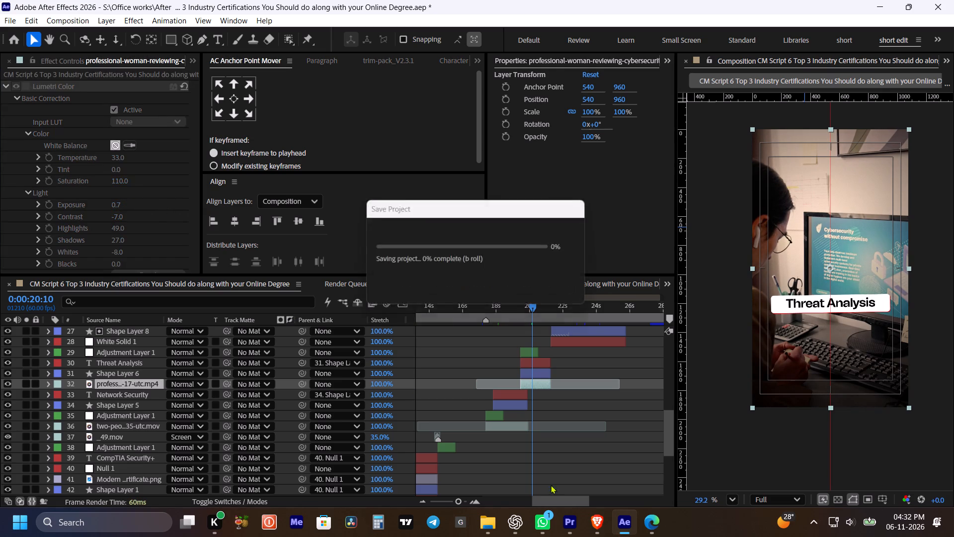
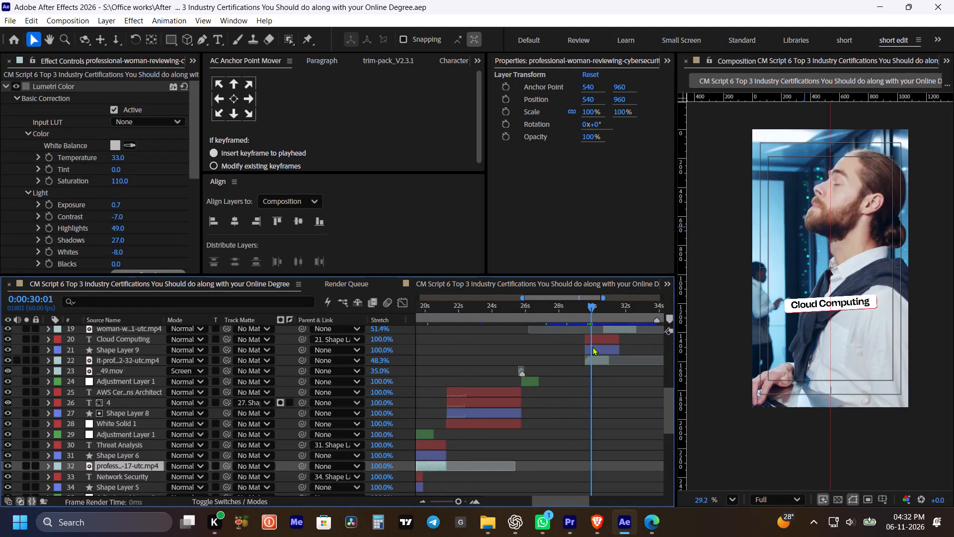
# Paste the copied effects onto the IT-professionals clip behind Cloud Computing and the woman-with-servers clip behind Modern Infrastructure.
pyautogui.press('space')
pyautogui.press('space')
pyautogui.press('space')
pyautogui.press('space')
pyautogui.press('space')
pyautogui.moveTo(613, 393); pyautogui.dragTo(524, 450)
pyautogui.click(516, 418)
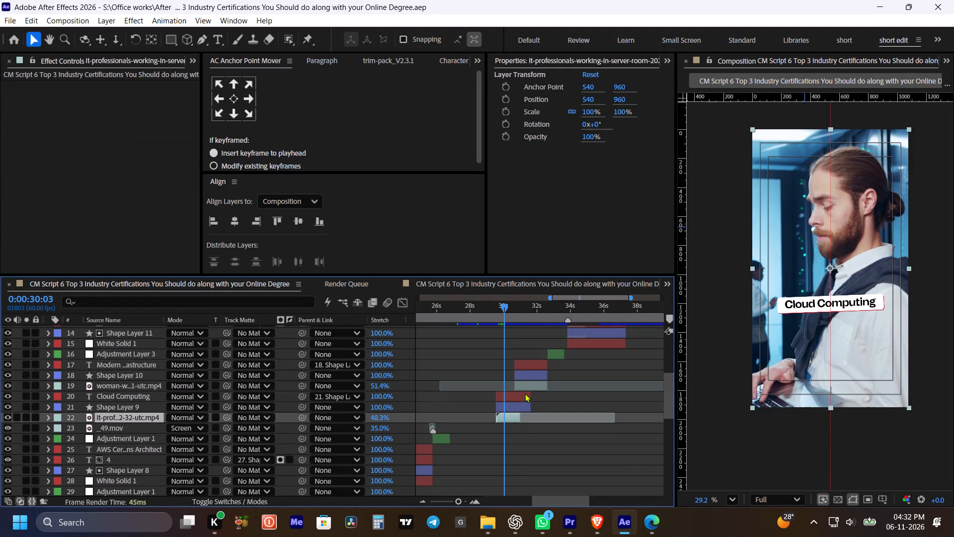
pyautogui.keyDown('ctrl'); pyautogui.click(526, 387); pyautogui.keyUp('ctrl')
pyautogui.hotkey('ctrl', 'v')
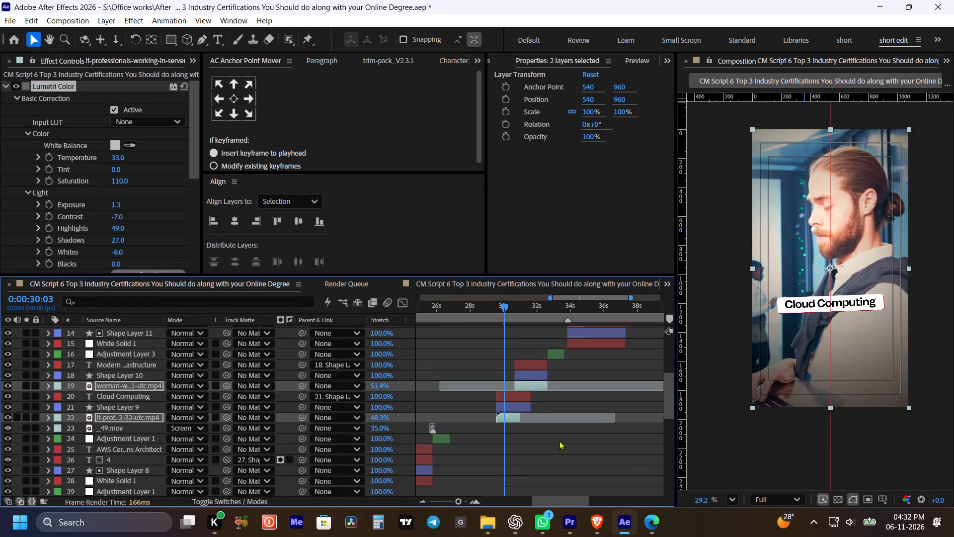
pyautogui.click(559, 441)
# Set the IT-professionals clip's Lumetri exposure to -1.1, contrast to 20 and highlights to 53.
pyautogui.click(515, 418)
pyautogui.moveTo(118, 203); pyautogui.dragTo(101, 205)
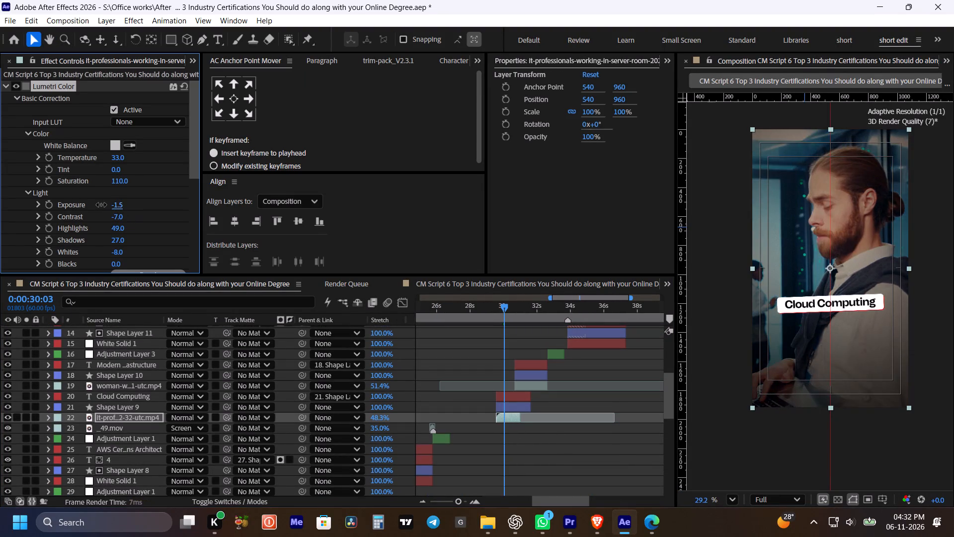
pyautogui.moveTo(101, 205); pyautogui.dragTo(106, 207)
pyautogui.moveTo(119, 220); pyautogui.dragTo(134, 216)
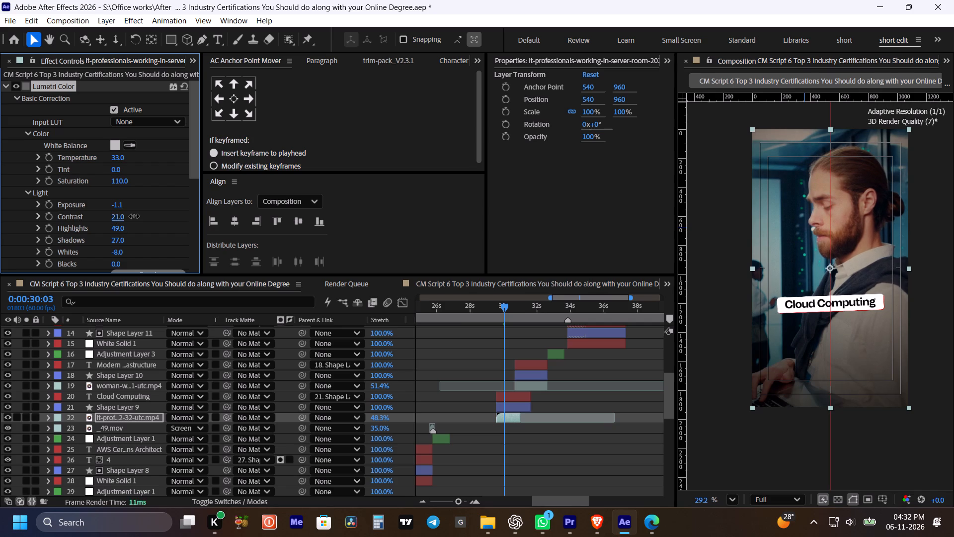
pyautogui.moveTo(134, 216); pyautogui.dragTo(134, 218)
pyautogui.moveTo(118, 230); pyautogui.dragTo(122, 231)
pyautogui.moveTo(122, 231); pyautogui.dragTo(126, 233)
# With the playhead at 0:00:31:17, set the woman-with-servers clip's Lumetri exposure to 0.6 and highlights to 67, and raise its contrast.
pyautogui.moveTo(498, 306); pyautogui.dragTo(521, 310)
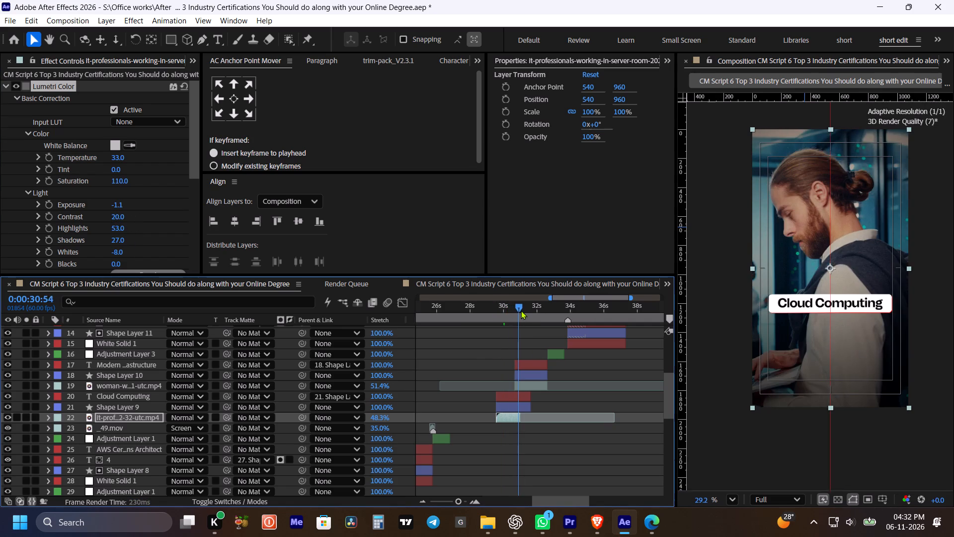
pyautogui.moveTo(521, 310); pyautogui.dragTo(525, 310)
pyautogui.click(542, 386)
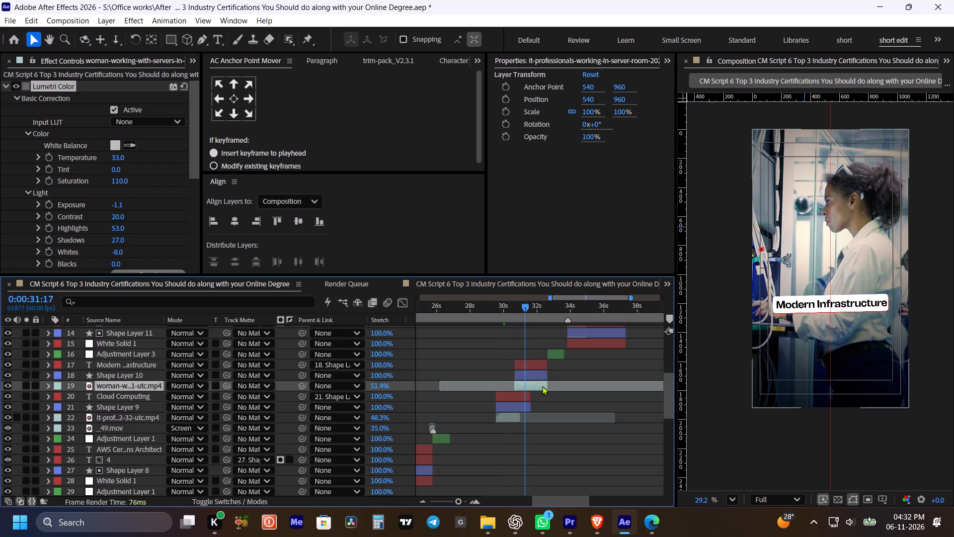
pyautogui.moveTo(116, 208); pyautogui.dragTo(106, 208)
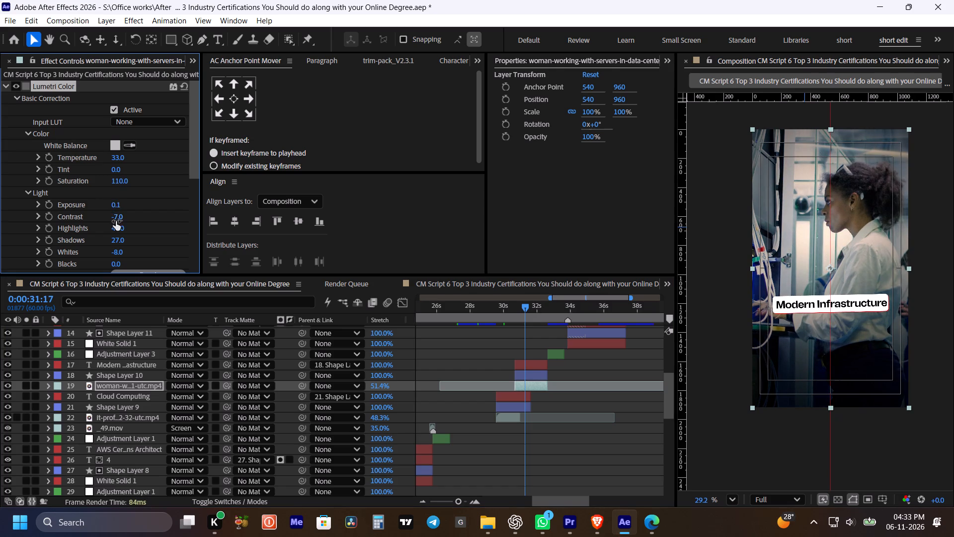
pyautogui.moveTo(116, 207); pyautogui.dragTo(122, 208)
pyautogui.moveTo(119, 228); pyautogui.dragTo(130, 226)
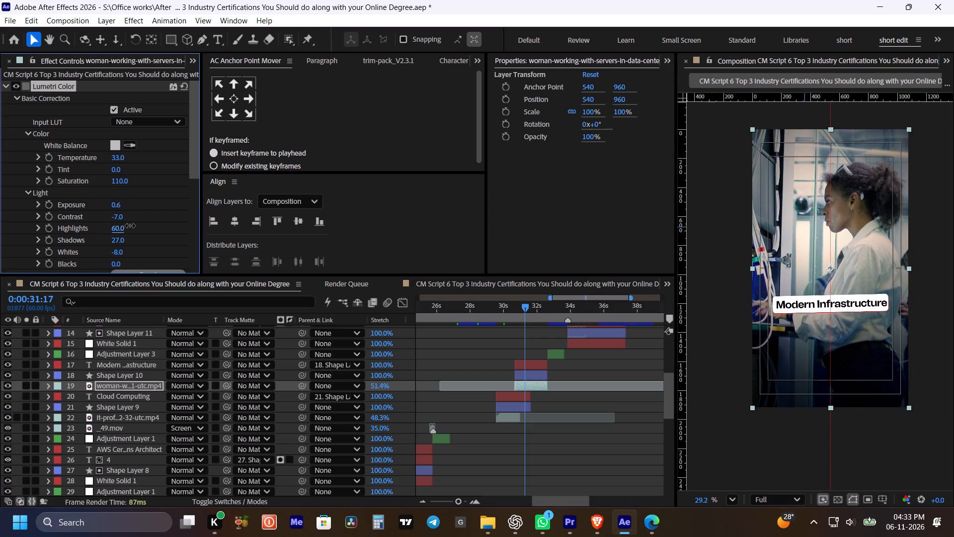
pyautogui.moveTo(130, 226); pyautogui.dragTo(129, 226)
pyautogui.moveTo(120, 214); pyautogui.dragTo(129, 214)
# Centre the woman-with-servers clip's CC Vignette at about 540, 603 and save the project.
pyautogui.scroll(-5, 138, 199)
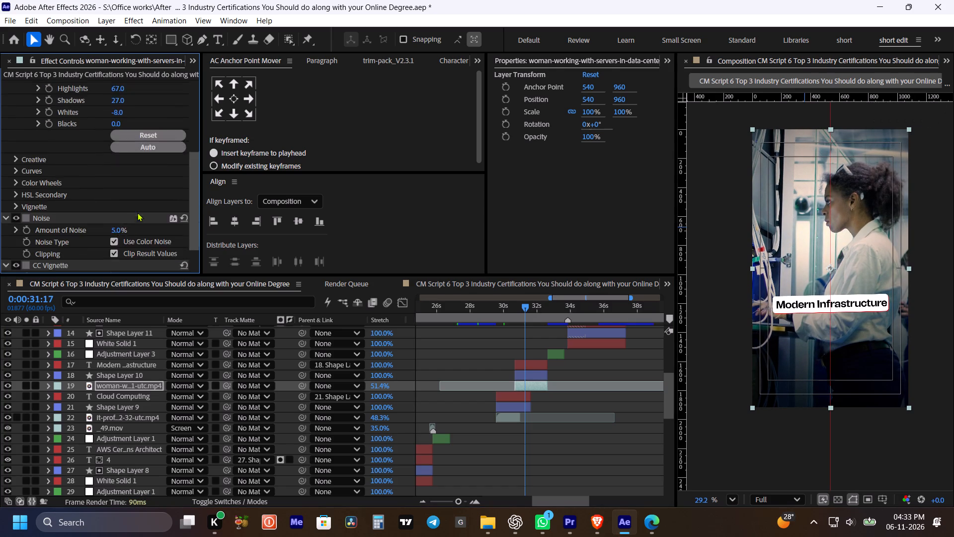
pyautogui.scroll(-5, 75, 232)
pyautogui.click(115, 255)
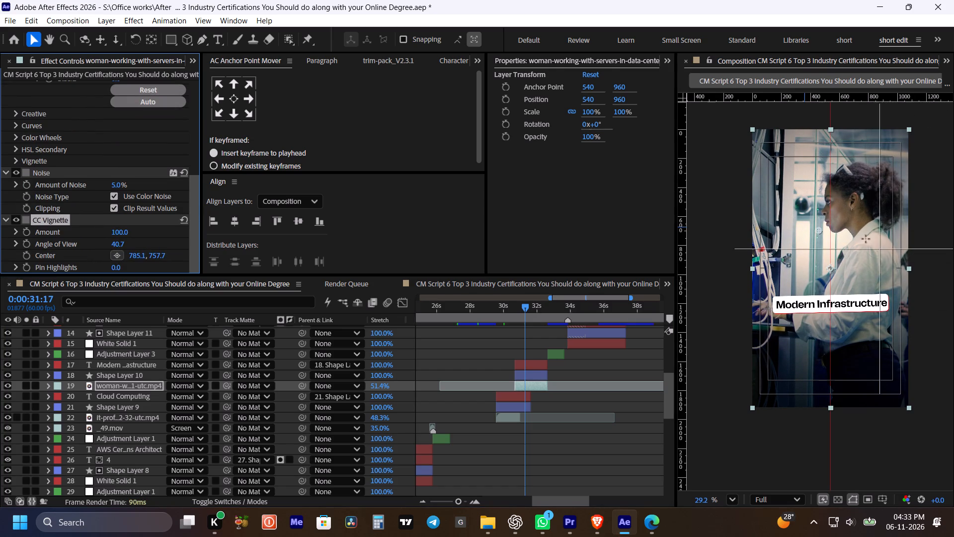
pyautogui.click(866, 239)
pyautogui.moveTo(863, 241); pyautogui.dragTo(830, 219)
pyautogui.click(830, 219)
pyautogui.hotkey('ctrl', 's')
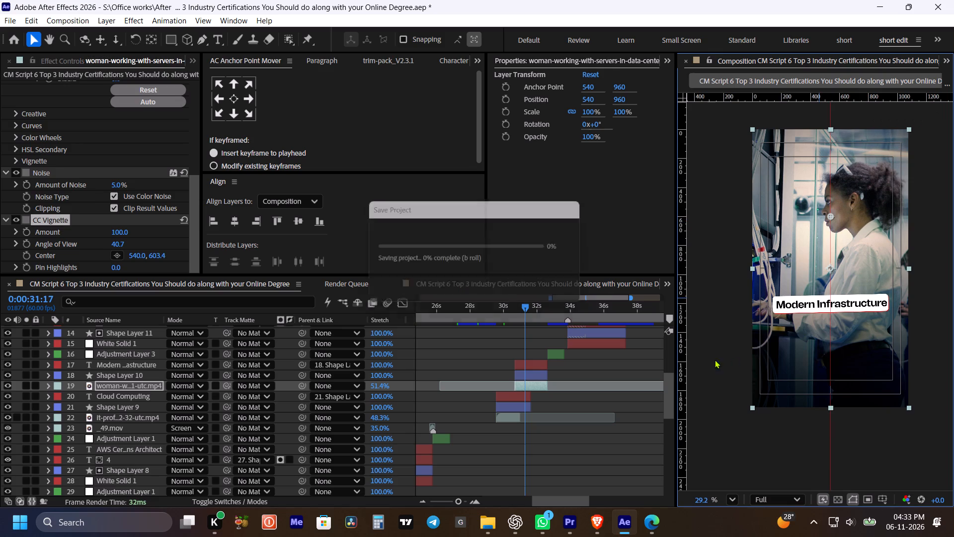
# Centre the IT-professionals clip's CC Vignette at about 540, 717 at 0:00:30:12 and save the project.
pyautogui.click(517, 418)
pyautogui.click(507, 306)
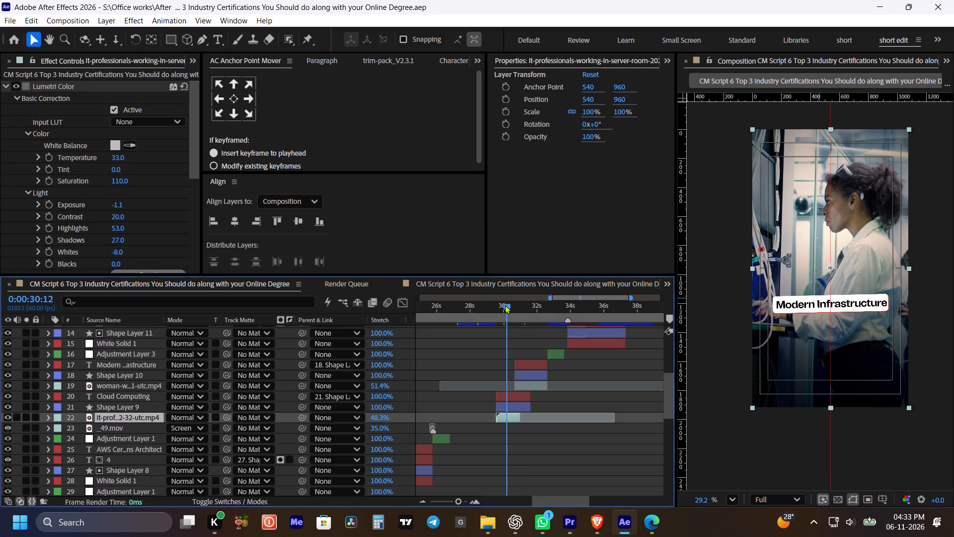
pyautogui.scroll(-9, 91, 216)
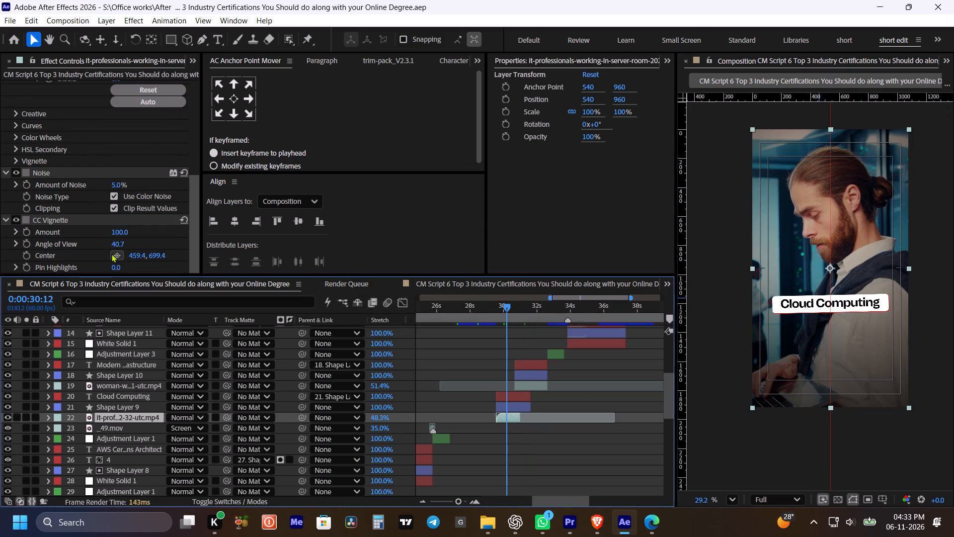
pyautogui.click(114, 253)
pyautogui.click(819, 236)
pyautogui.moveTo(822, 237); pyautogui.dragTo(838, 236)
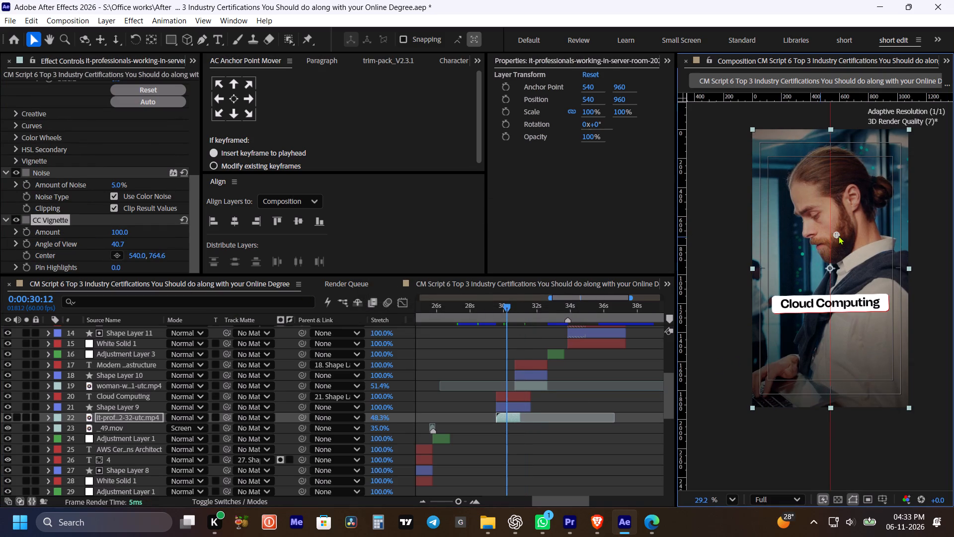
pyautogui.moveTo(838, 236); pyautogui.dragTo(835, 234)
pyautogui.hotkey('ctrl', 's')
# Apply a Drop Shadow effect to the speaker precomp on layer 4, with the playhead at 0:00:39:45.
pyautogui.keyDown('alt'); pyautogui.scroll(-1, 571, 364); pyautogui.keyUp('alt')
pyautogui.press('space')
pyautogui.press('space')
pyautogui.press('space')
pyautogui.press('space')
pyautogui.press('space')
pyautogui.press('space')
pyautogui.press('space')
pyautogui.press('space')
pyautogui.moveTo(614, 358); pyautogui.dragTo(556, 439)
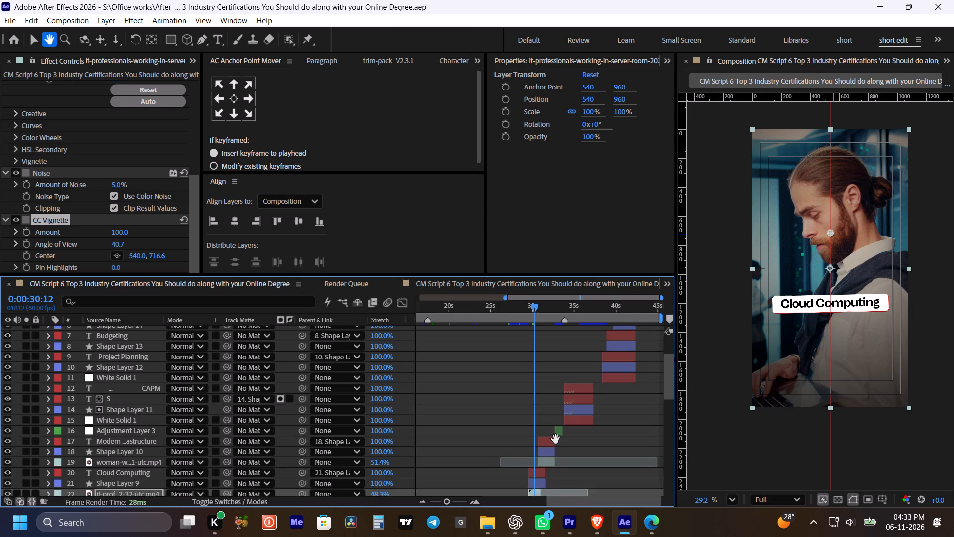
pyautogui.moveTo(556, 439); pyautogui.dragTo(551, 443)
pyautogui.keyDown('alt'); pyautogui.scroll(1, 593, 364); pyautogui.keyUp('alt')
pyautogui.press('space')
pyautogui.press('space')
pyautogui.press('space')
pyautogui.press('space')
pyautogui.press('space')
pyautogui.press('space')
pyautogui.press('space')
pyautogui.moveTo(619, 393); pyautogui.dragTo(482, 475)
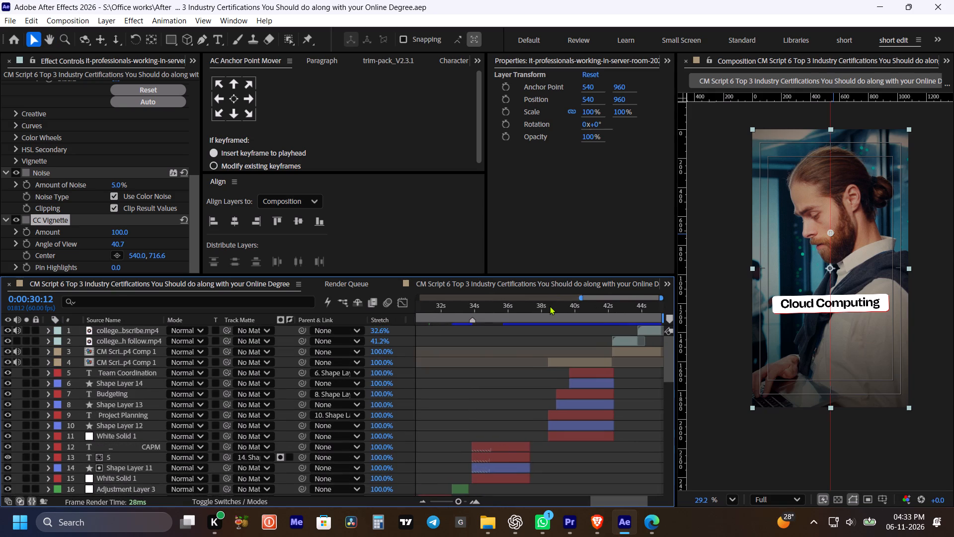
pyautogui.moveTo(550, 306); pyautogui.dragTo(571, 324)
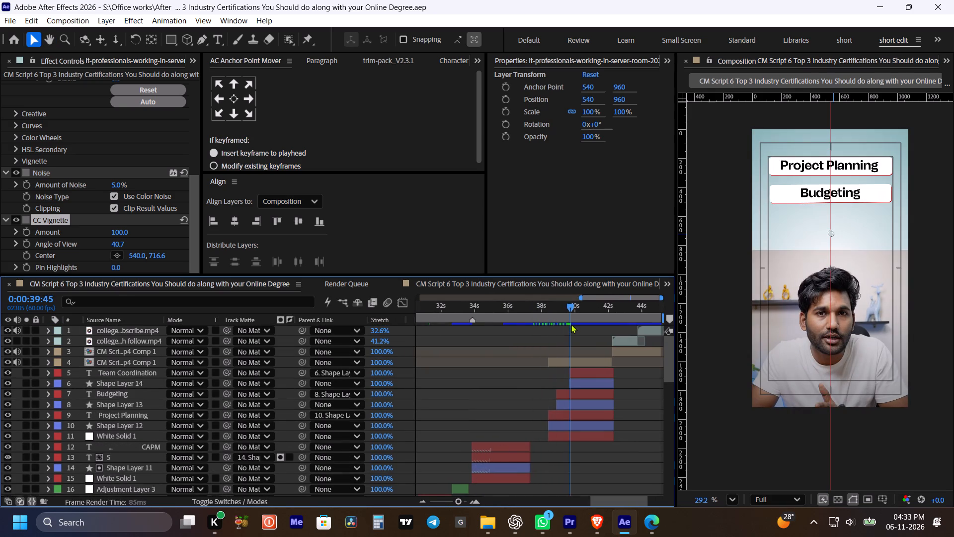
pyautogui.moveTo(571, 324); pyautogui.dragTo(571, 326)
pyautogui.scroll(3, 593, 366)
pyautogui.click(580, 362)
pyautogui.hotkey('ctrl', 'space')
pyautogui.write('dro')
pyautogui.press('p')
pyautogui.click(544, 378)
# Set the speaker precomp's drop shadow opacity to 100% and direction to 0°, and save the project.
pyautogui.scroll(-5, 64, 243)
pyautogui.moveTo(118, 193); pyautogui.dragTo(272, 179)
pyautogui.click(137, 203)
pyautogui.press('0')
pyautogui.click(157, 220)
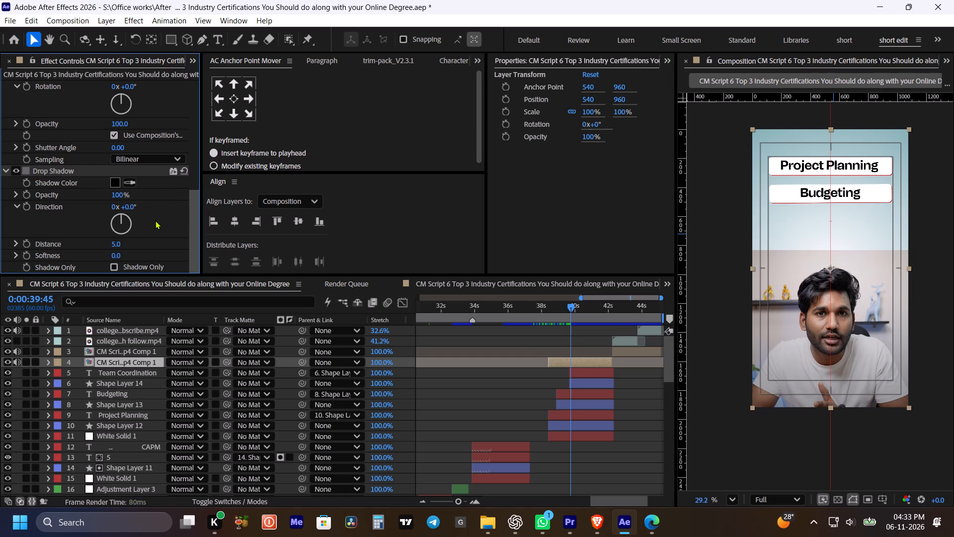
pyautogui.hotkey('ctrl', 's')
pyautogui.keyDown('alt'); pyautogui.scroll(-1, 604, 387); pyautogui.keyUp('alt')
pyautogui.hotkey('ctrl', 's')
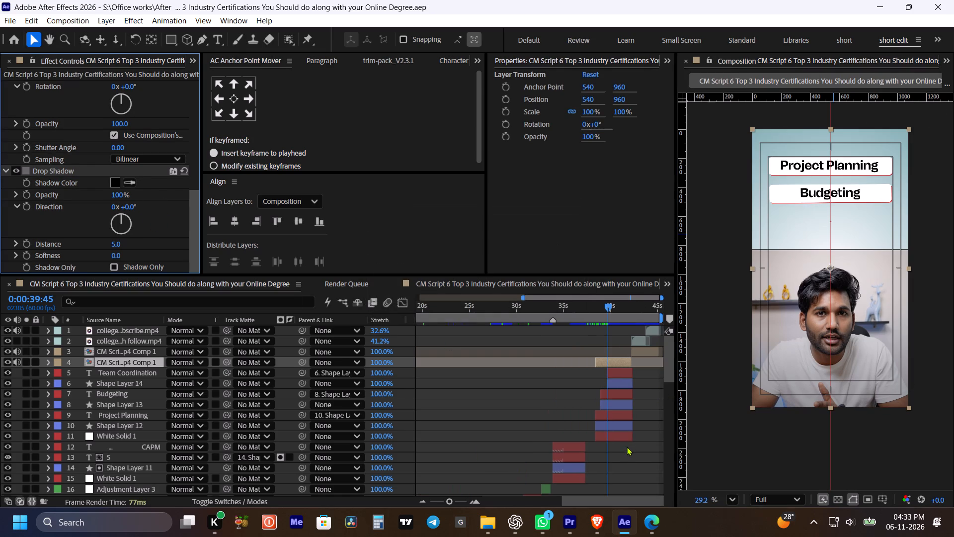
# Preview the composition from the beginning and check the opening clips up to the flash transition at 0:00:04:58.
pyautogui.click(629, 451)
pyautogui.moveTo(534, 305); pyautogui.dragTo(331, 357)
pyautogui.keyDown('alt'); pyautogui.scroll(-5, 485, 375); pyautogui.keyUp('alt')
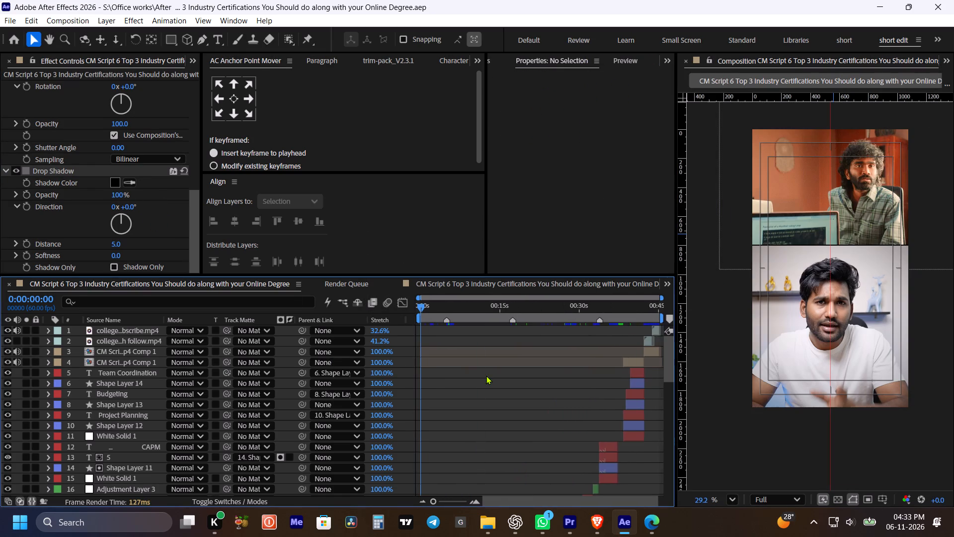
pyautogui.keyDown('alt'); pyautogui.scroll(-2, 486, 375); pyautogui.keyUp('alt')
pyautogui.moveTo(442, 304); pyautogui.dragTo(397, 321)
pyautogui.press('space')
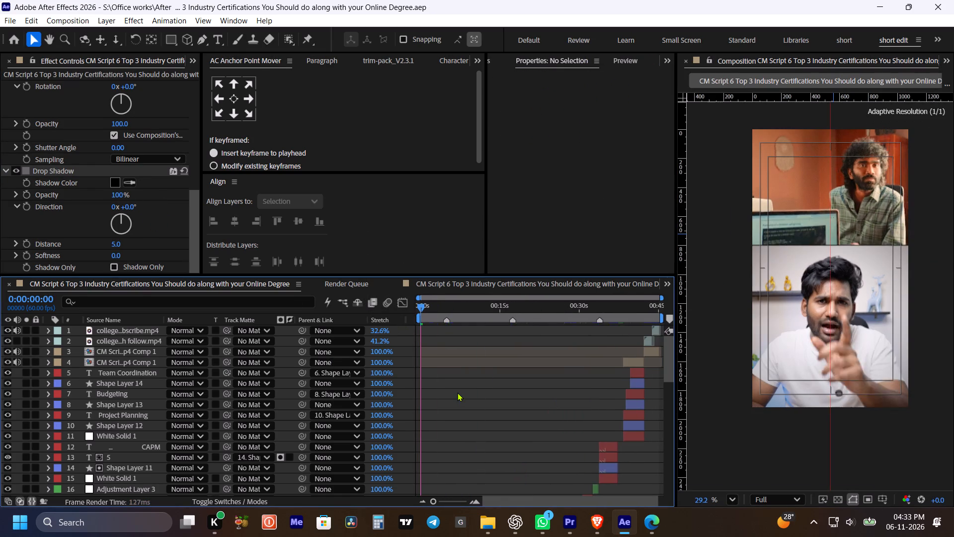
pyautogui.scroll(-14, 446, 396)
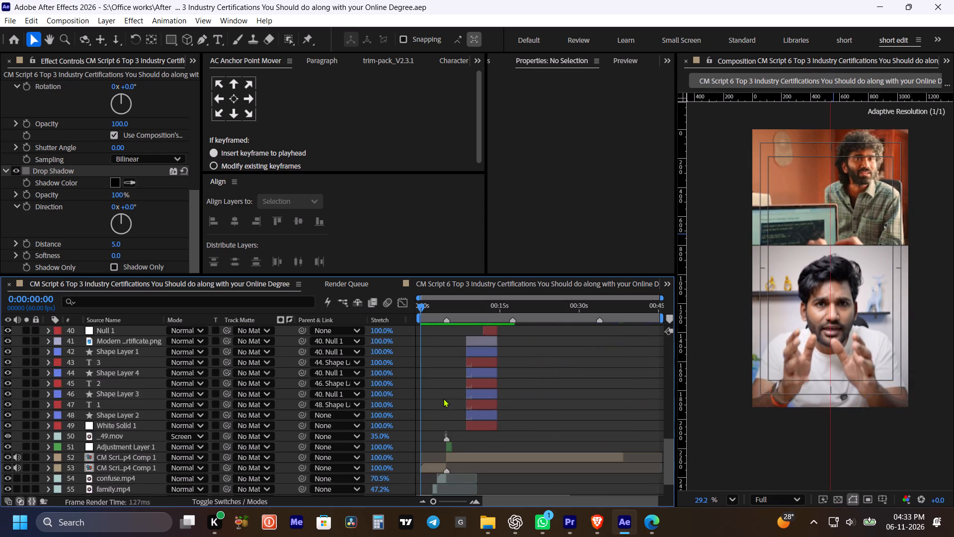
pyautogui.scroll(-4, 443, 398)
pyautogui.press('space')
pyautogui.press('space')
pyautogui.moveTo(454, 398); pyautogui.dragTo(459, 394)
pyautogui.keyDown('alt'); pyautogui.scroll(2, 442, 399); pyautogui.keyUp('alt')
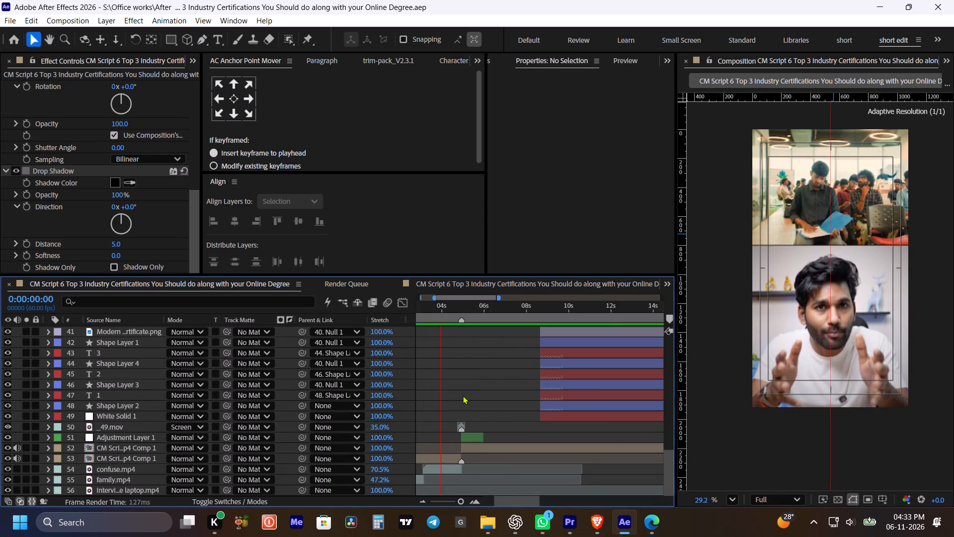
pyautogui.press('space')
pyautogui.moveTo(470, 389); pyautogui.dragTo(494, 376)
pyautogui.press('space')
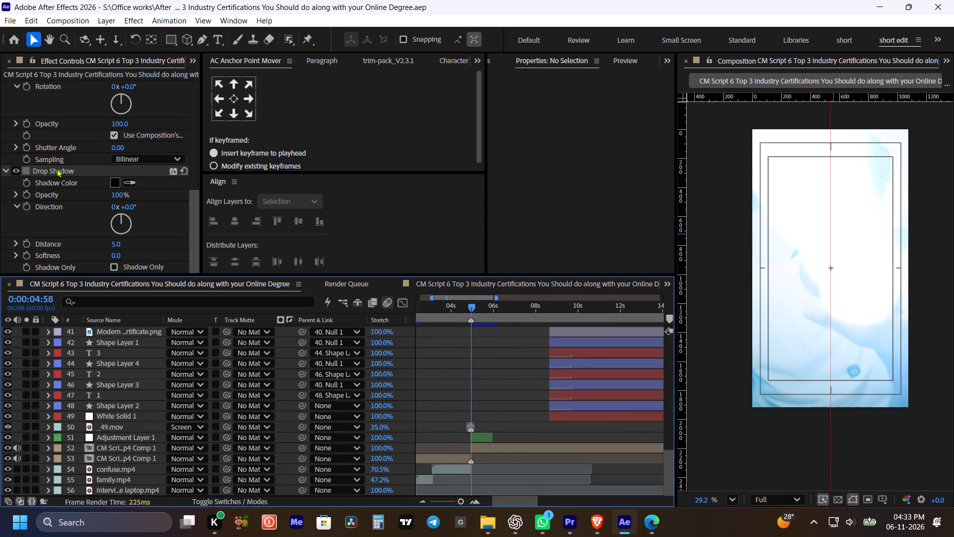
# Create a project folder named sfx.
pyautogui.scroll(6, 73, 51)
pyautogui.click(6, 220)
pyautogui.scroll(-3, 59, 213)
pyautogui.click(41, 238)
pyautogui.click(22, 268)
pyautogui.write('sfx')
pyautogui.press('Return')
# Import Boom 1, Fav. audio for video starting and cam flash.mp3 from the MY SFX folder into sfx, and save the project.
pyautogui.hotkey('ctrl', 'i')
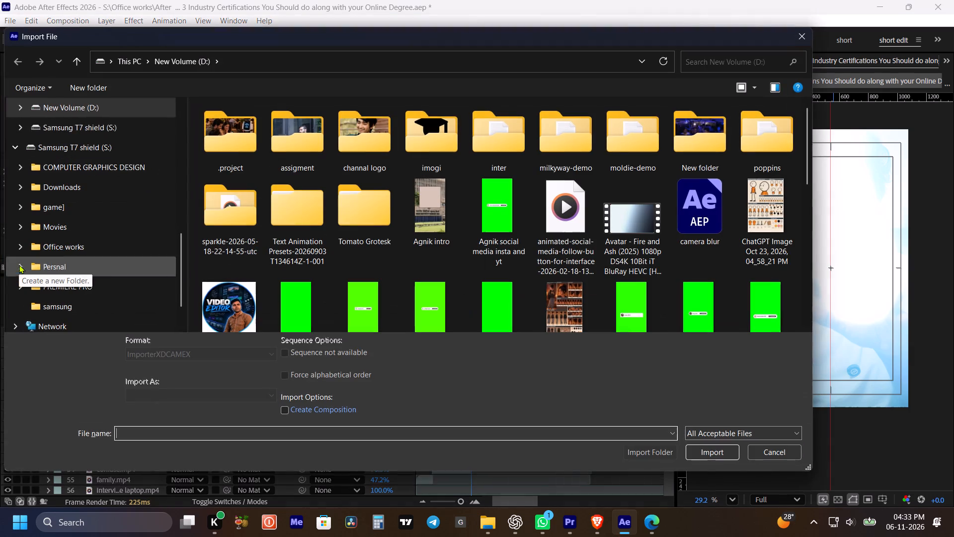
pyautogui.click(64, 246)
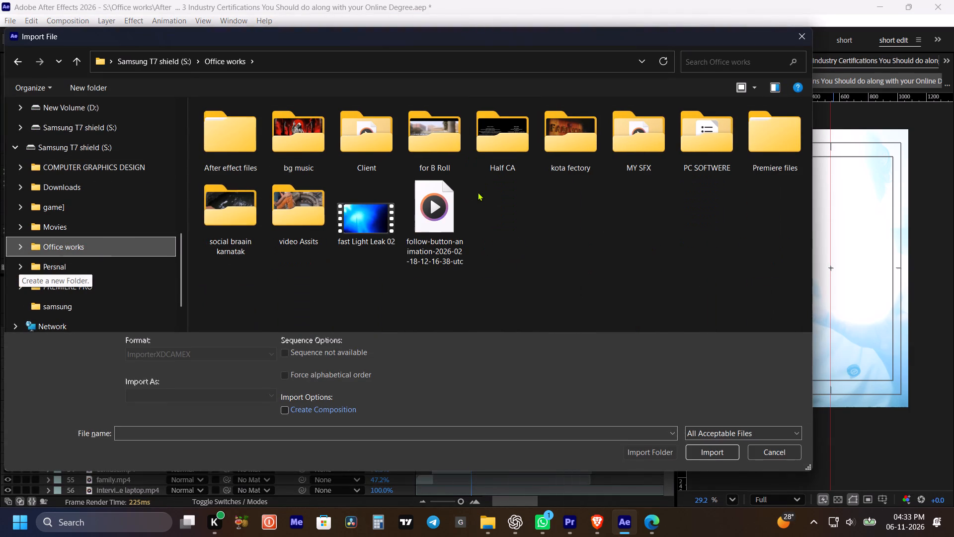
pyautogui.doubleClick(621, 166)
pyautogui.scroll(-2, 608, 278)
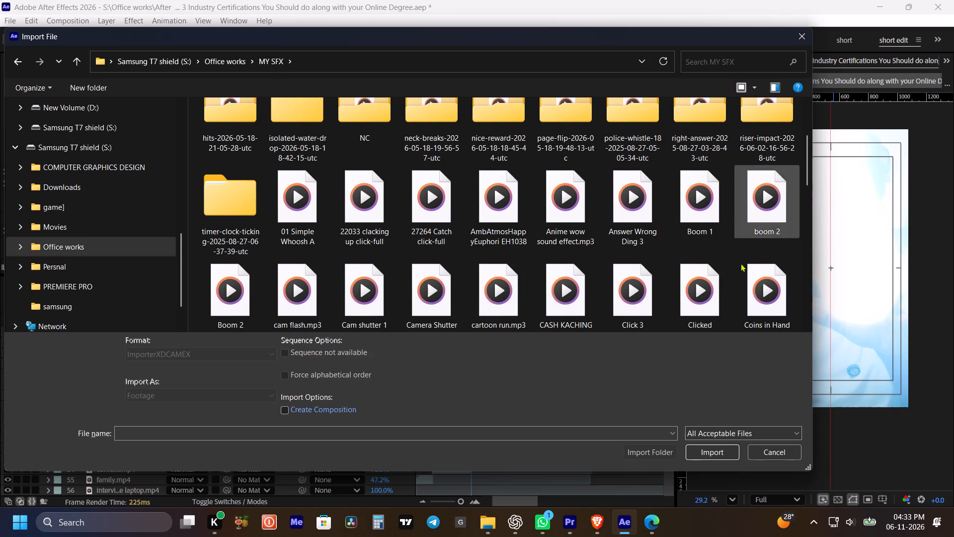
pyautogui.click(681, 210)
pyautogui.scroll(-1, 665, 239)
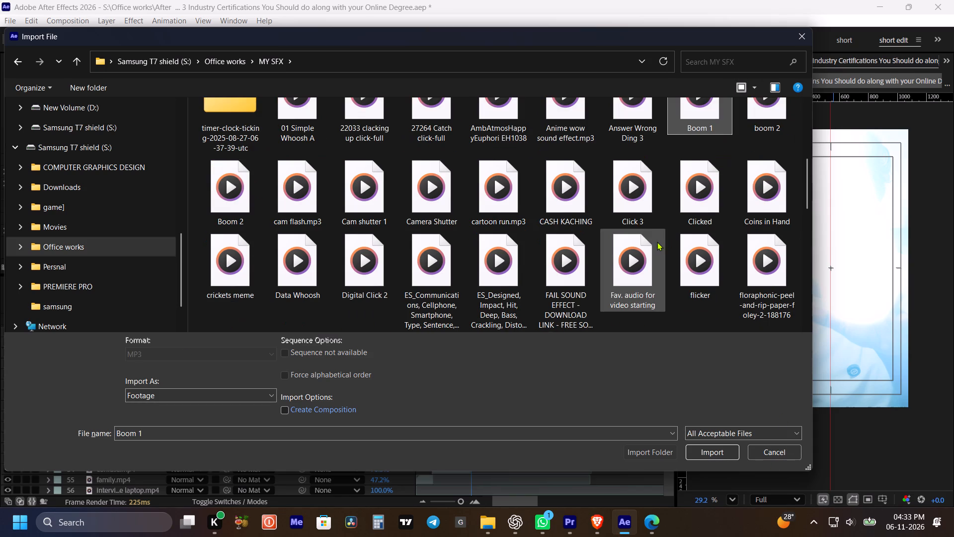
pyautogui.keyDown('ctrl'); pyautogui.click(633, 287); pyautogui.keyUp('ctrl')
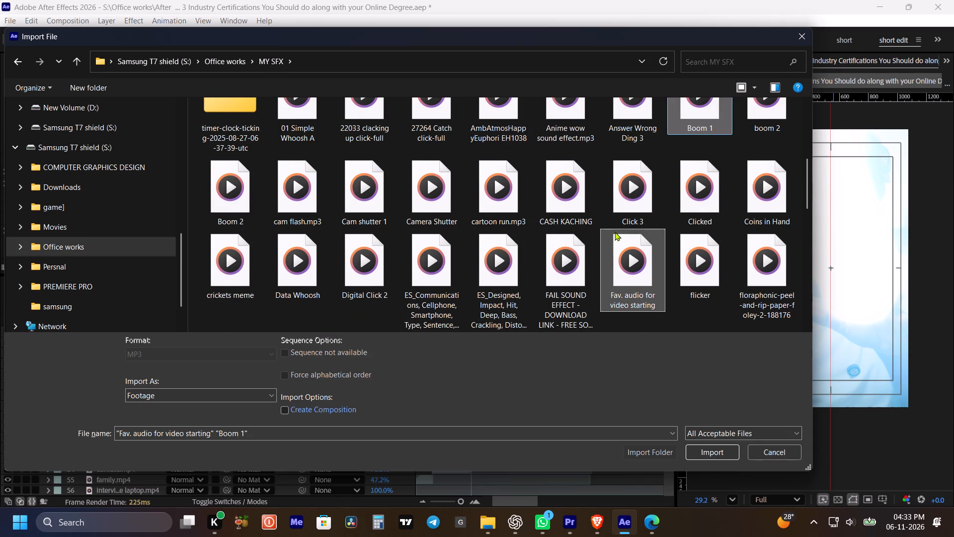
pyautogui.keyDown('ctrl'); pyautogui.click(301, 209); pyautogui.keyUp('ctrl')
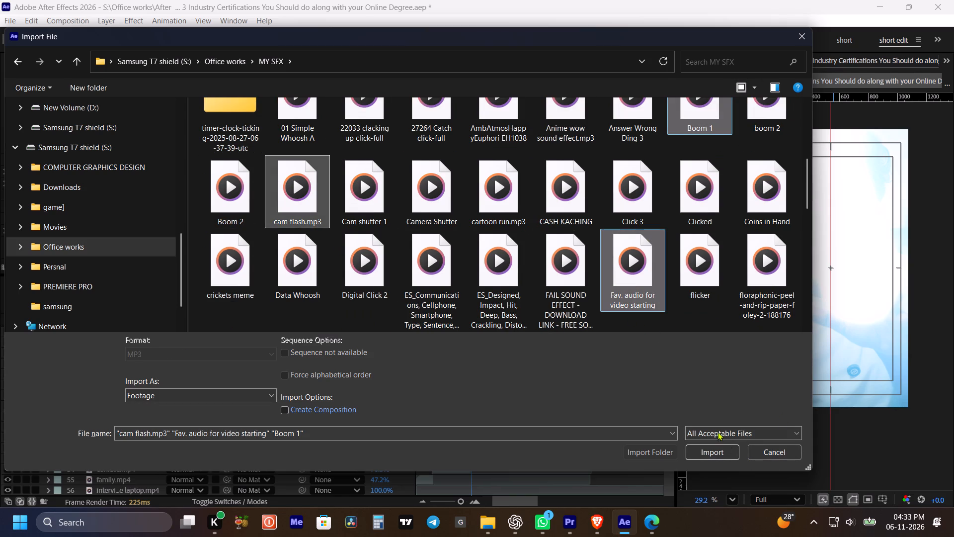
pyautogui.click(727, 447)
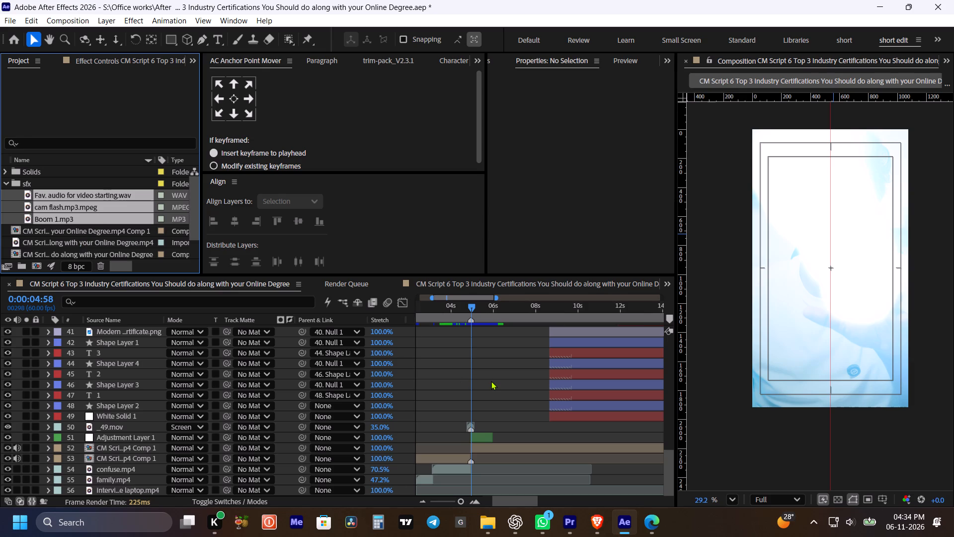
pyautogui.hotkey('ctrl', 's')
pyautogui.hotkey('ctrl', 's')
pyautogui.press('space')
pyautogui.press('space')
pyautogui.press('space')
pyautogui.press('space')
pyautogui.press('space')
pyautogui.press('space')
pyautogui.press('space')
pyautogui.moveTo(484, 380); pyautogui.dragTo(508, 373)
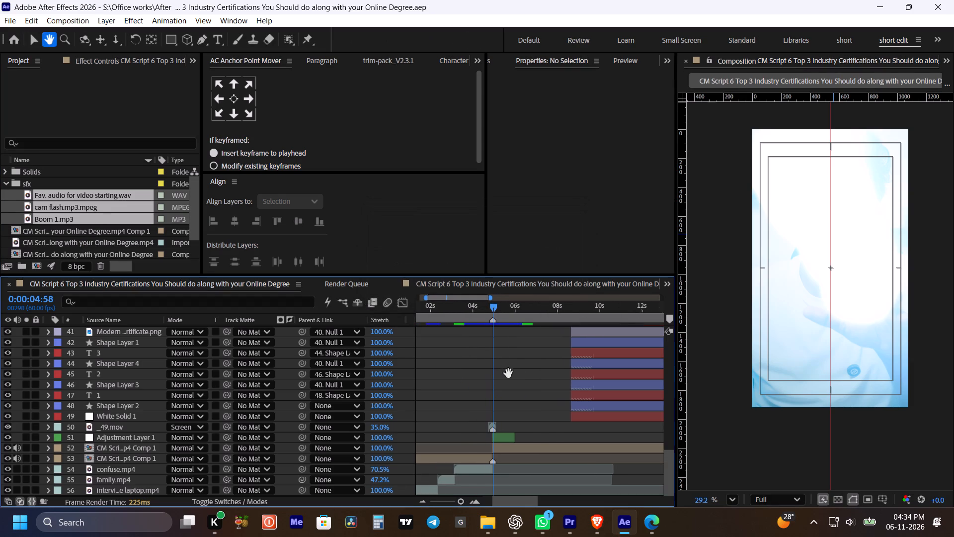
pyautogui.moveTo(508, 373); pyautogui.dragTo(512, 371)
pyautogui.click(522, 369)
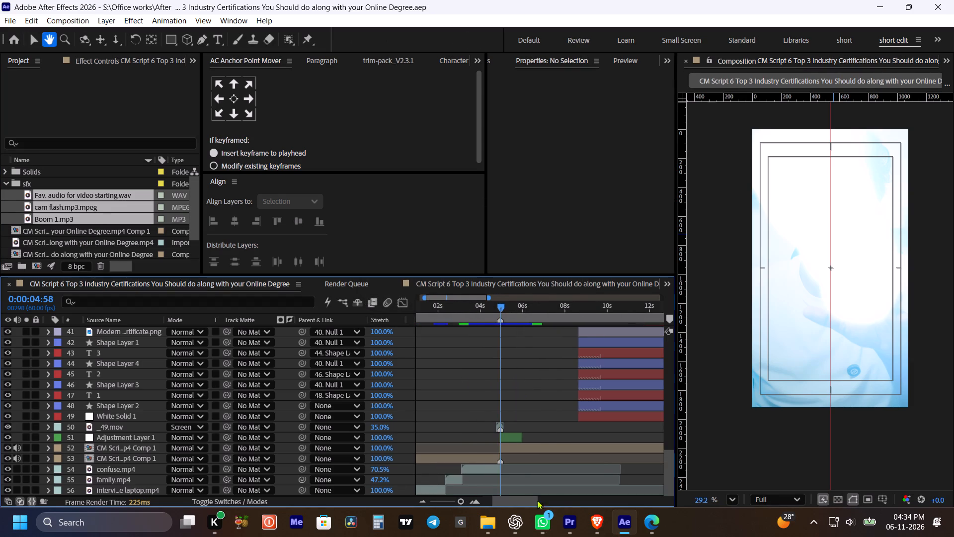
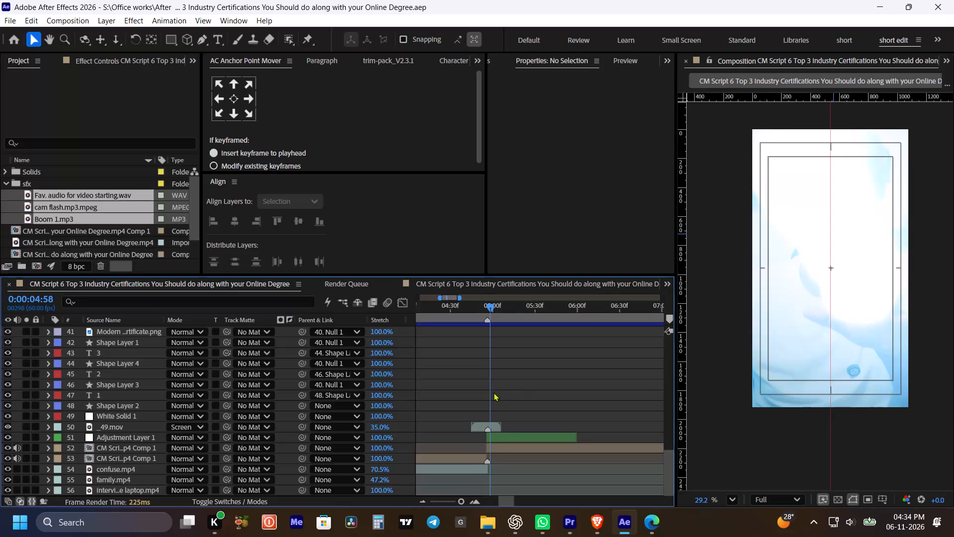
# Add cam flash.mp3 to the timeline above the first _49.mov flash layer, starting at 0:00:04:56.
pyautogui.keyDown('alt'); pyautogui.scroll(1, 493, 392); pyautogui.keyUp('alt')
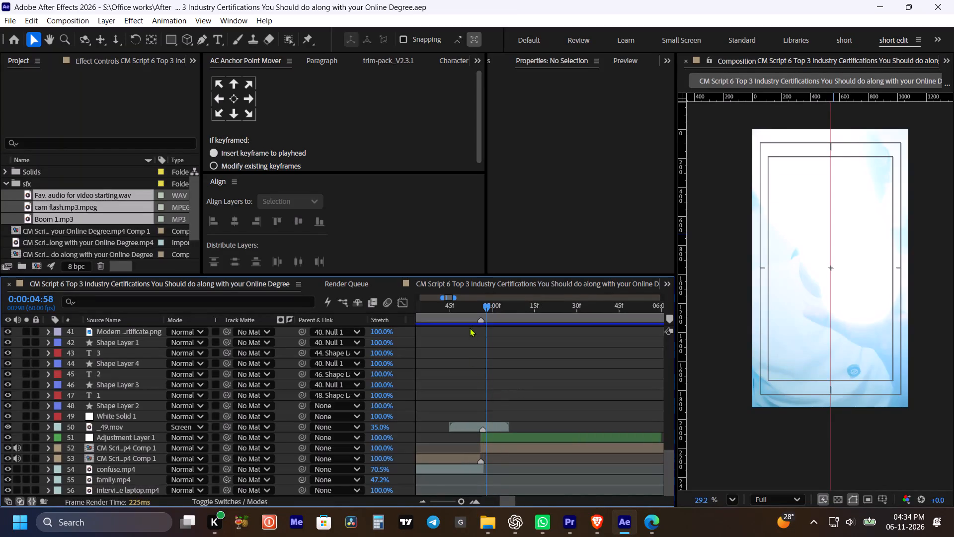
pyautogui.moveTo(486, 304); pyautogui.dragTo(481, 305)
pyautogui.click(79, 222)
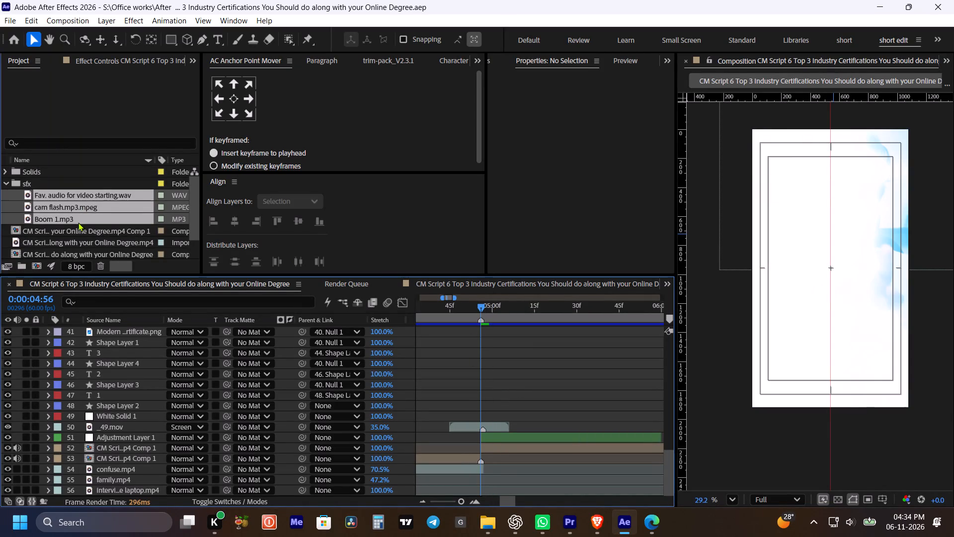
pyautogui.click(72, 226)
pyautogui.click(72, 218)
pyautogui.click(74, 209)
pyautogui.moveTo(76, 206); pyautogui.dragTo(276, 233)
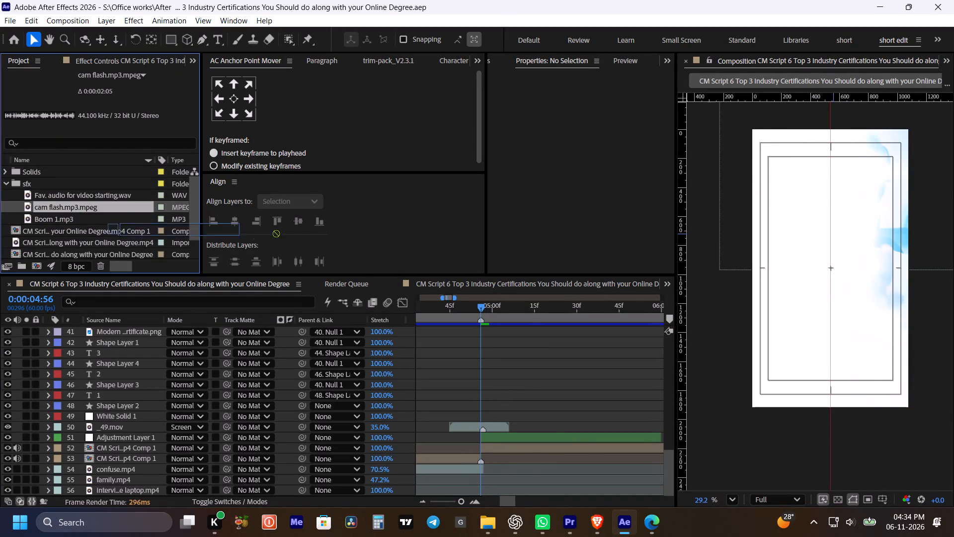
pyautogui.moveTo(276, 233); pyautogui.dragTo(517, 421)
pyautogui.press('[')
# Using its waveform, shift cam flash earlier so the sound begins at 0:00:04:56, trim the silent lead-in, and save the project.
pyautogui.click(563, 419)
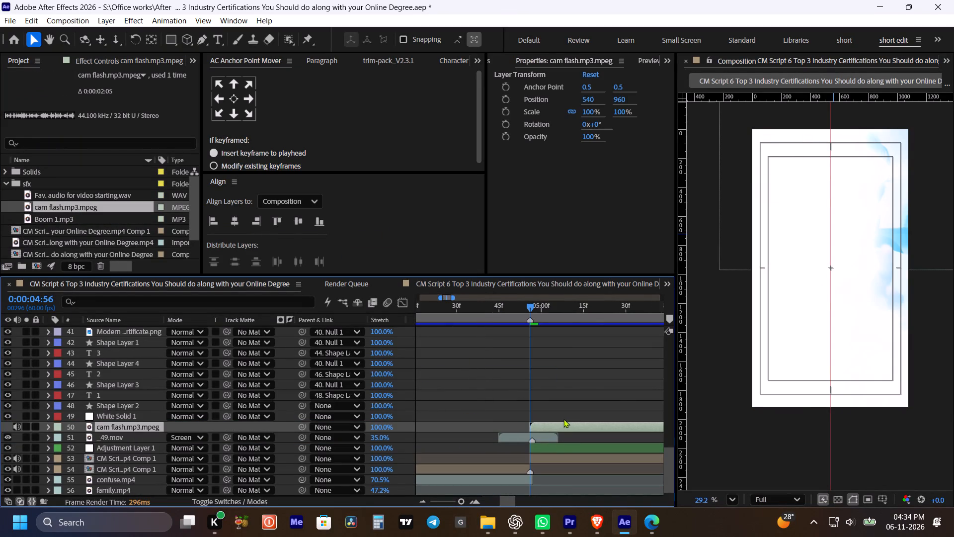
pyautogui.click(563, 426)
pyautogui.write('ll')
pyautogui.moveTo(571, 426); pyautogui.dragTo(550, 426)
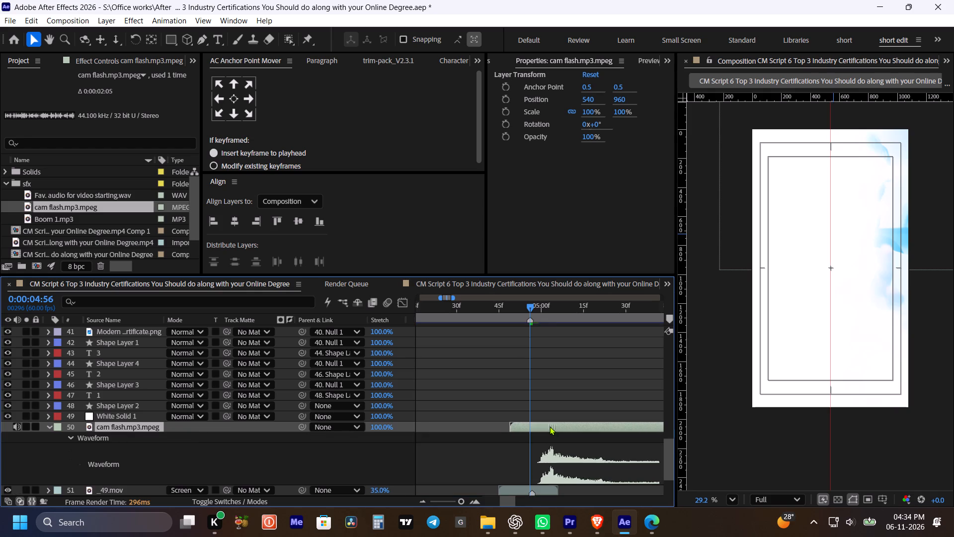
pyautogui.moveTo(550, 426); pyautogui.dragTo(546, 426)
pyautogui.hotkey('alt', '[')
pyautogui.hotkey('ctrl', 's')
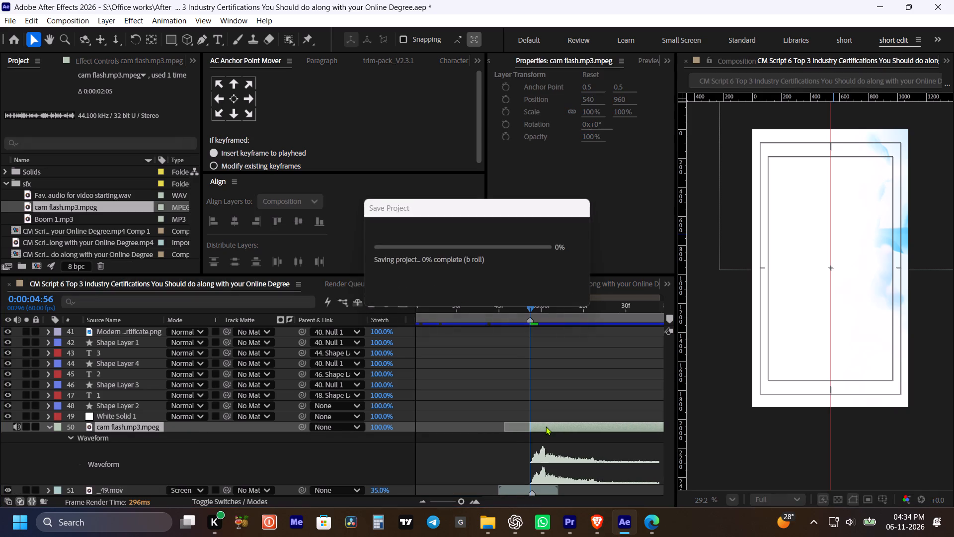
# Set the cam flash layer's audio level to -25 dB.
pyautogui.keyDown('alt'); pyautogui.scroll(-1, 538, 422); pyautogui.keyUp('alt')
pyautogui.press('space')
pyautogui.moveTo(557, 410); pyautogui.dragTo(506, 378)
pyautogui.click(511, 396)
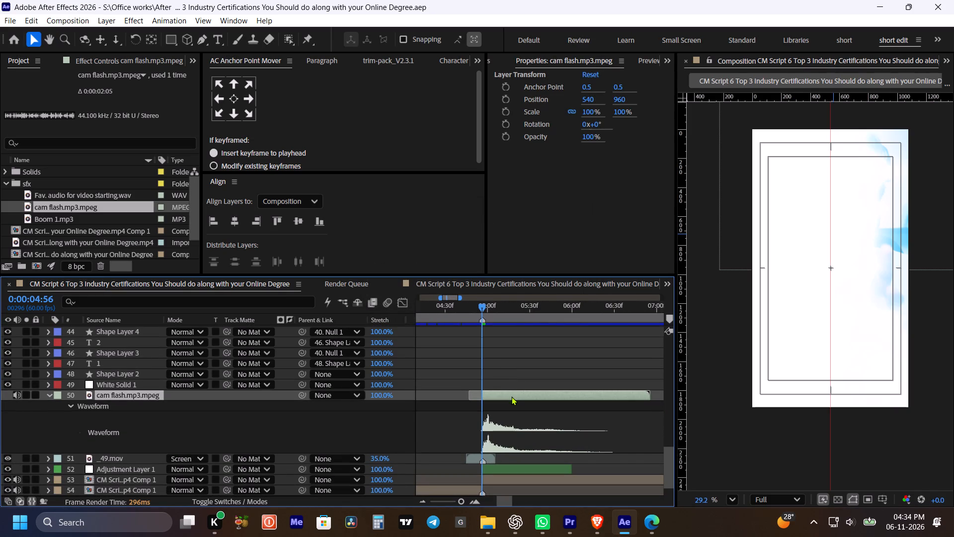
pyautogui.press('l')
pyautogui.click(170, 405)
pyautogui.write('-2')
pyautogui.press('5')
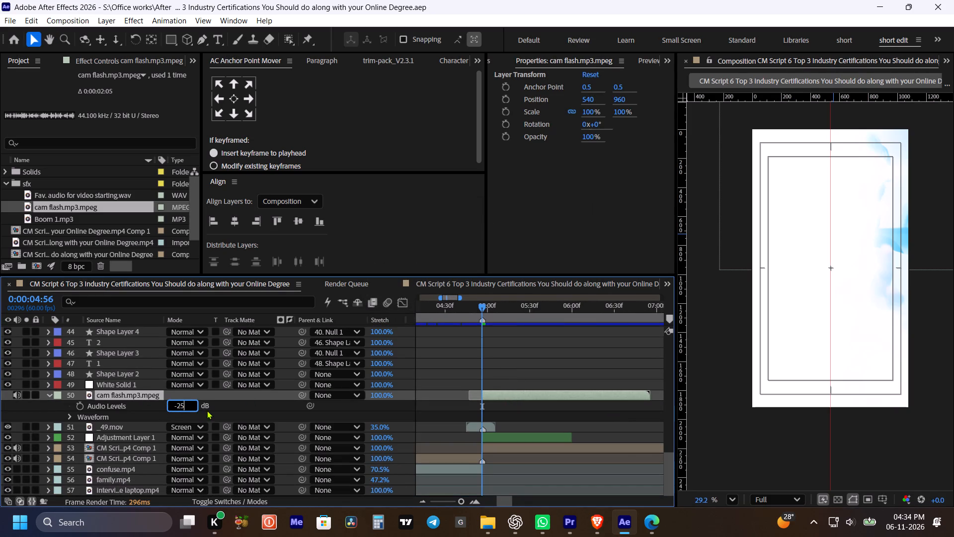
pyautogui.click(229, 409)
# Copy the cam flash layer to the second flash transition, above its _49.mov layer, with the sound starting at 0:00:14:32.
pyautogui.click(498, 397)
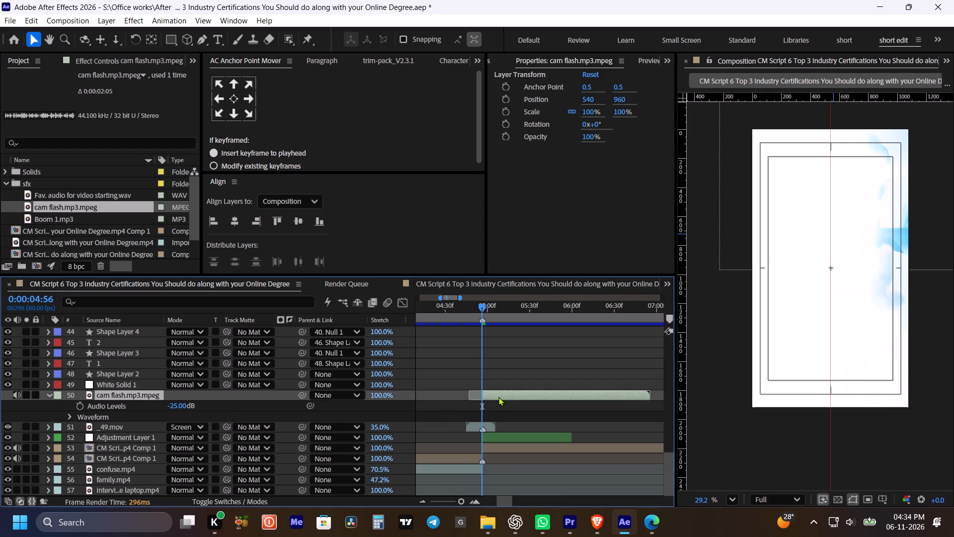
pyautogui.hotkey('ctrl', 'c')
pyautogui.keyDown('alt'); pyautogui.scroll(-4, 495, 399); pyautogui.keyUp('alt')
pyautogui.scroll(4, 521, 404)
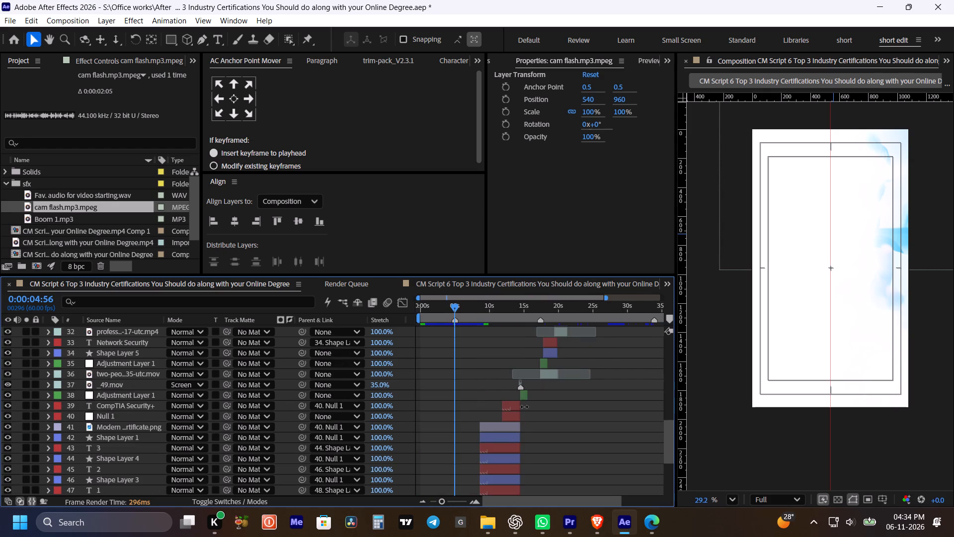
pyautogui.keyDown('alt'); pyautogui.scroll(2, 524, 407); pyautogui.keyUp('alt')
pyautogui.click(507, 304)
pyautogui.keyDown('alt'); pyautogui.scroll(2, 508, 322); pyautogui.keyUp('alt')
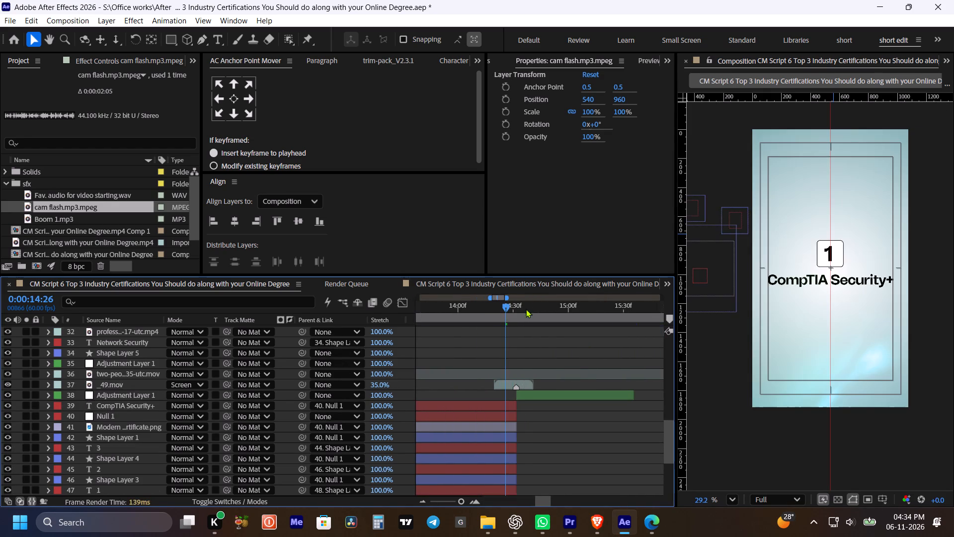
pyautogui.keyDown('shift'); pyautogui.click(521, 304); pyautogui.keyUp('shift')
pyautogui.click(524, 382)
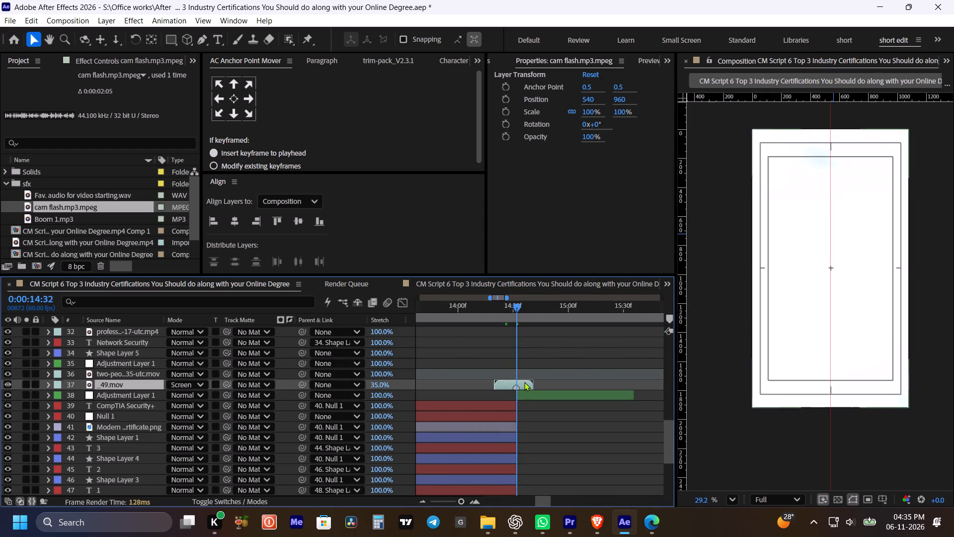
pyautogui.hotkey('ctrl', 'v')
pyautogui.press('[')
# Paste another cam flash copy above the _49.mov layer at the third flash transition, starting at 0:00:25:47, and save the project.
pyautogui.keyDown('alt'); pyautogui.scroll(-4, 526, 387); pyautogui.keyUp('alt')
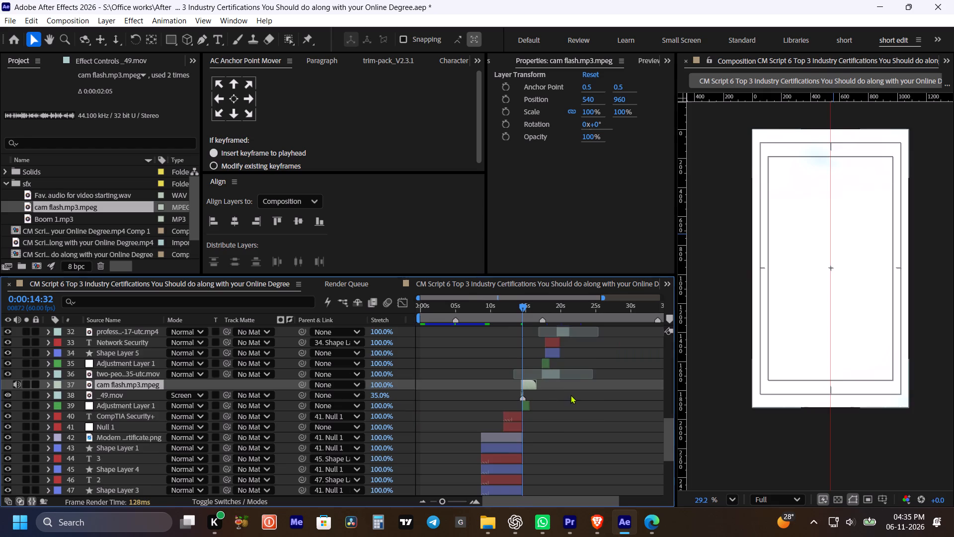
pyautogui.scroll(4, 571, 396)
pyautogui.press('space')
pyautogui.moveTo(605, 395); pyautogui.dragTo(522, 441)
pyautogui.keyDown('alt'); pyautogui.scroll(3, 540, 407); pyautogui.keyUp('alt')
pyautogui.press('space')
pyautogui.moveTo(463, 401); pyautogui.dragTo(552, 414)
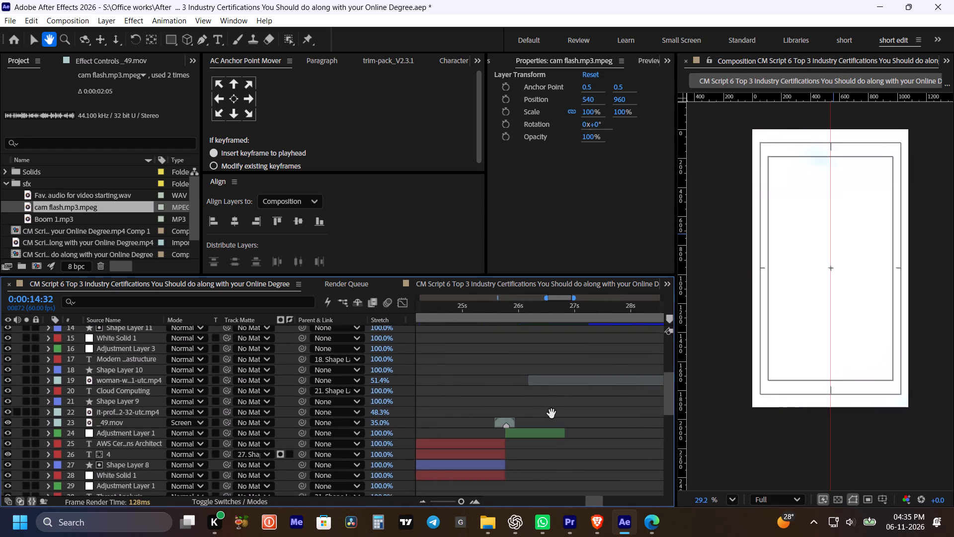
pyautogui.moveTo(552, 414); pyautogui.dragTo(549, 411)
pyautogui.keyDown('shift'); pyautogui.moveTo(507, 307); pyautogui.dragTo(513, 308); pyautogui.keyUp('shift')
pyautogui.click(515, 418)
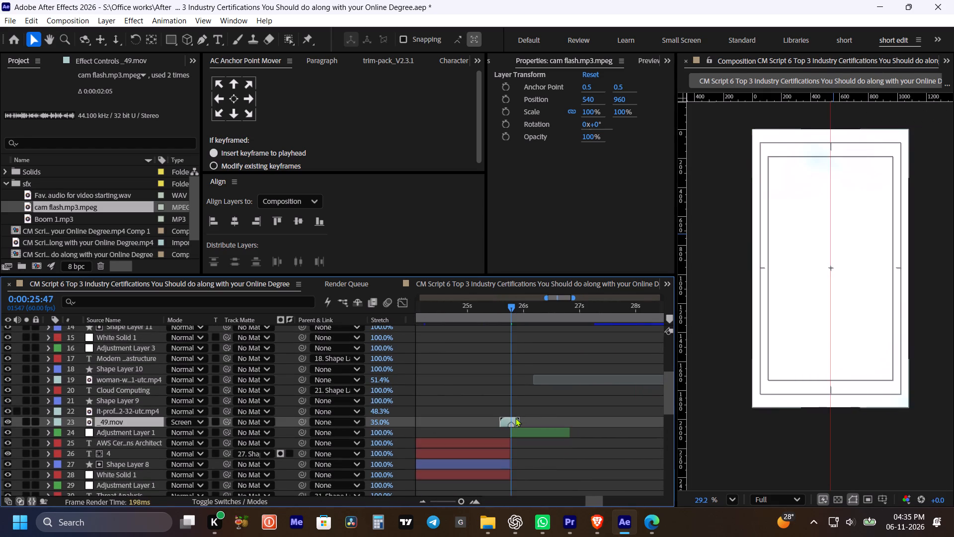
pyautogui.hotkey('ctrl', 'v')
pyautogui.press('[')
pyautogui.hotkey('ctrl', 's')
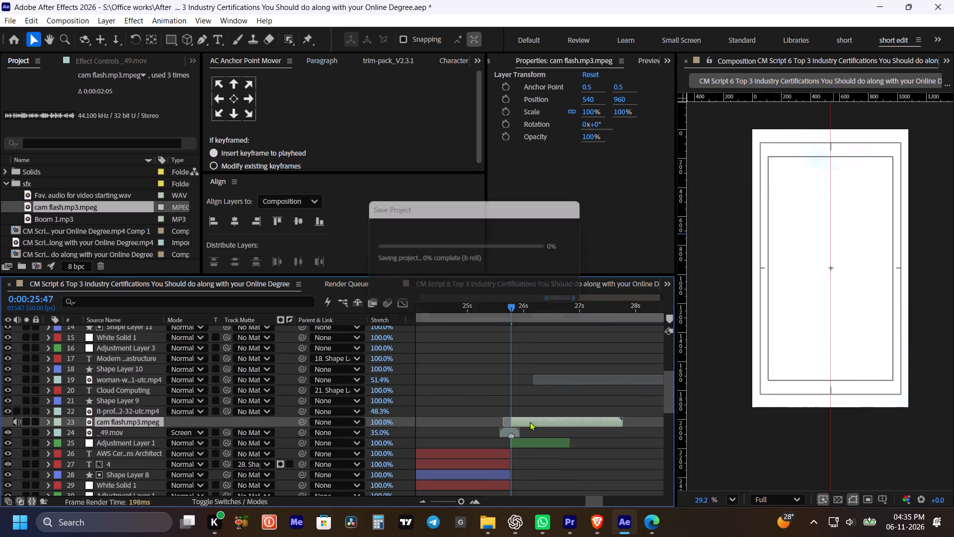
# Look through the rest of the timeline for any other flash transitions needing the sound effect.
pyautogui.keyDown('alt'); pyautogui.scroll(-3, 529, 423); pyautogui.keyUp('alt')
pyautogui.press('space')
pyautogui.press('space')
pyautogui.press('space')
pyautogui.press('space')
pyautogui.press('space')
pyautogui.press('space')
pyautogui.press('space')
pyautogui.press('space')
pyautogui.press('space')
pyautogui.press('space')
pyautogui.press('space')
pyautogui.press('space')
pyautogui.moveTo(600, 421); pyautogui.dragTo(509, 507)
pyautogui.scroll(4, 605, 411)
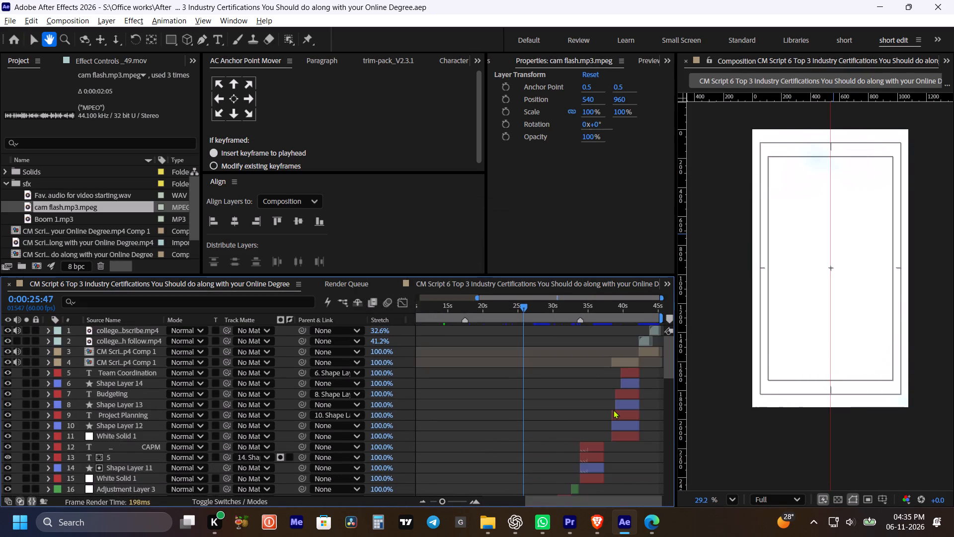
pyautogui.scroll(-5, 613, 410)
pyautogui.scroll(-9, 566, 424)
pyautogui.keyDown('alt'); pyautogui.scroll(1, 458, 448); pyautogui.keyUp('alt')
pyautogui.press('space')
pyautogui.moveTo(449, 426); pyautogui.dragTo(658, 430)
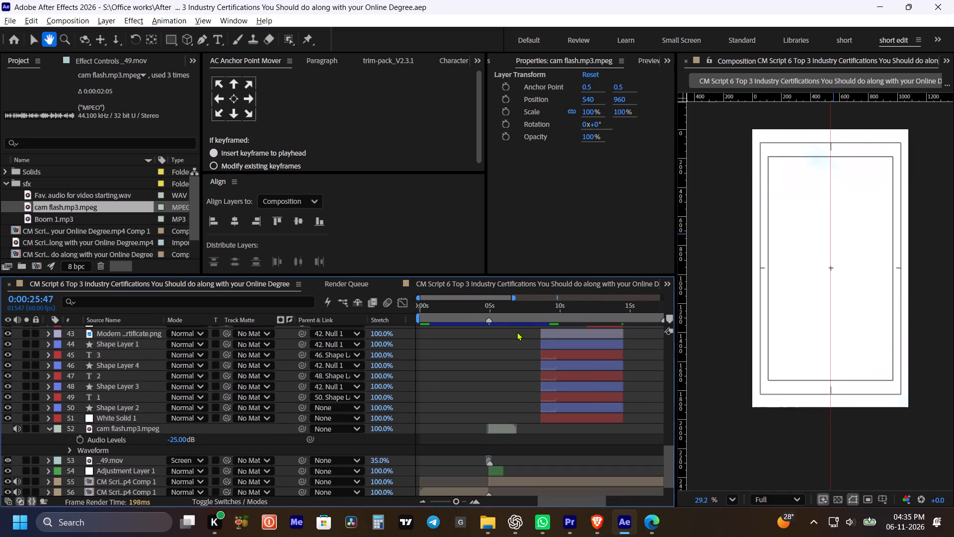
# Return to 0:00:00:00, collapse the first cam flash layer's properties, deselect all layers, and save the project.
pyautogui.moveTo(495, 306); pyautogui.dragTo(311, 359)
pyautogui.keyDown('alt'); pyautogui.scroll(-5, 446, 369); pyautogui.keyUp('alt')
pyautogui.hotkey('ctrl', 's')
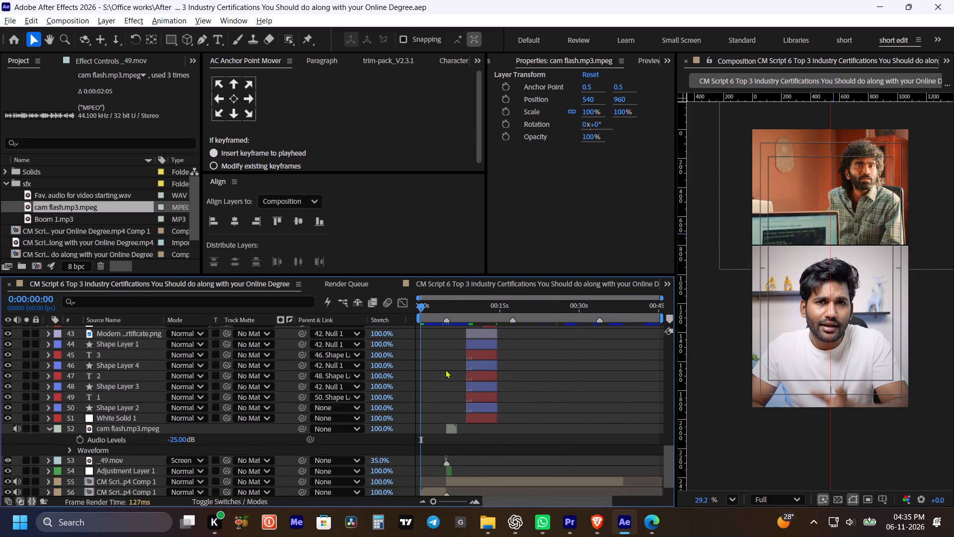
pyautogui.scroll(-5, 445, 369)
pyautogui.keyDown('alt'); pyautogui.scroll(2, 431, 400); pyautogui.keyUp('alt')
pyautogui.press('space')
pyautogui.moveTo(436, 411); pyautogui.dragTo(494, 402)
pyautogui.hotkey('ctrl', 's')
pyautogui.scroll(-5, 481, 402)
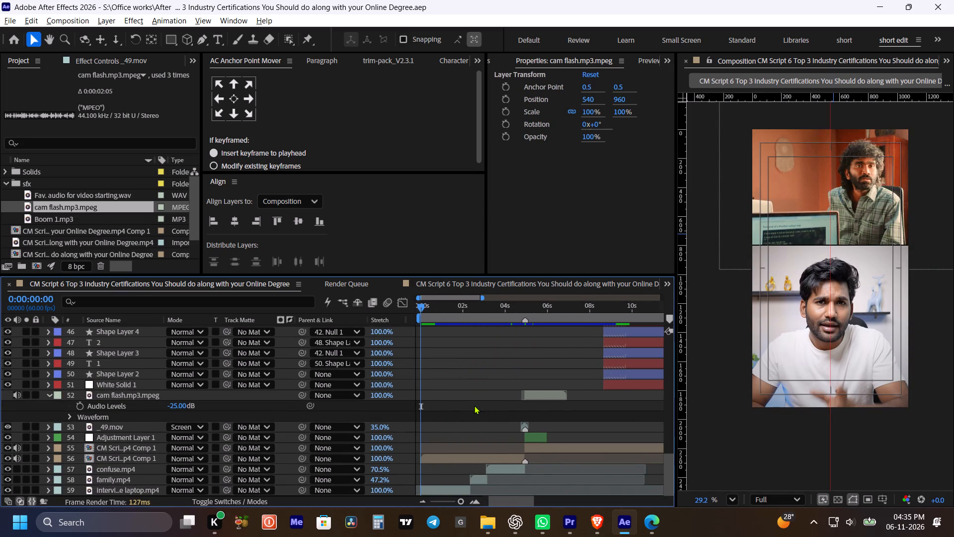
pyautogui.click(474, 406)
pyautogui.hotkey('ctrl', 's')
pyautogui.press('m')
pyautogui.click(474, 407)
pyautogui.hotkey('ctrl', 's')
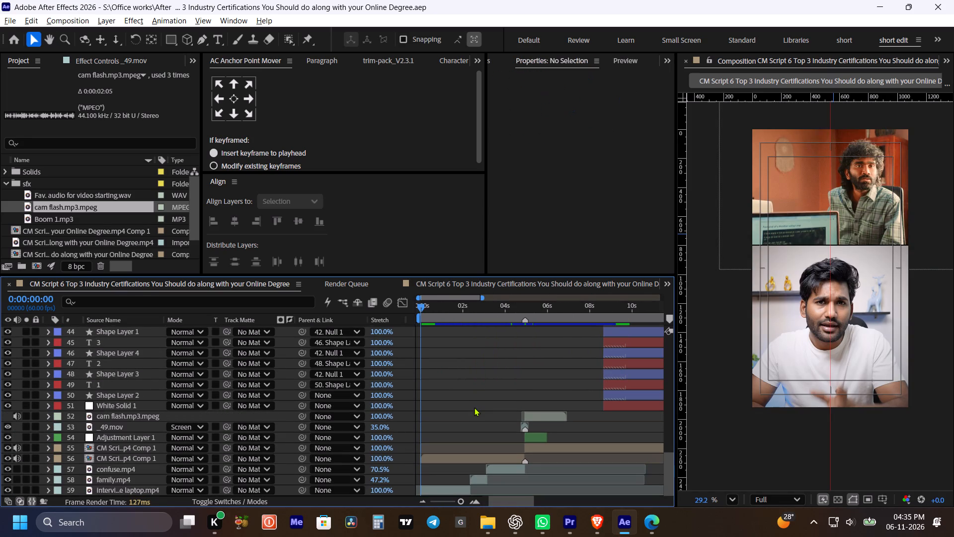
pyautogui.click(474, 407)
# Draw a wide rectangle over the seam between the B-roll and the speaker, centre it horizontally, and centre its anchor point.
pyautogui.click(170, 40)
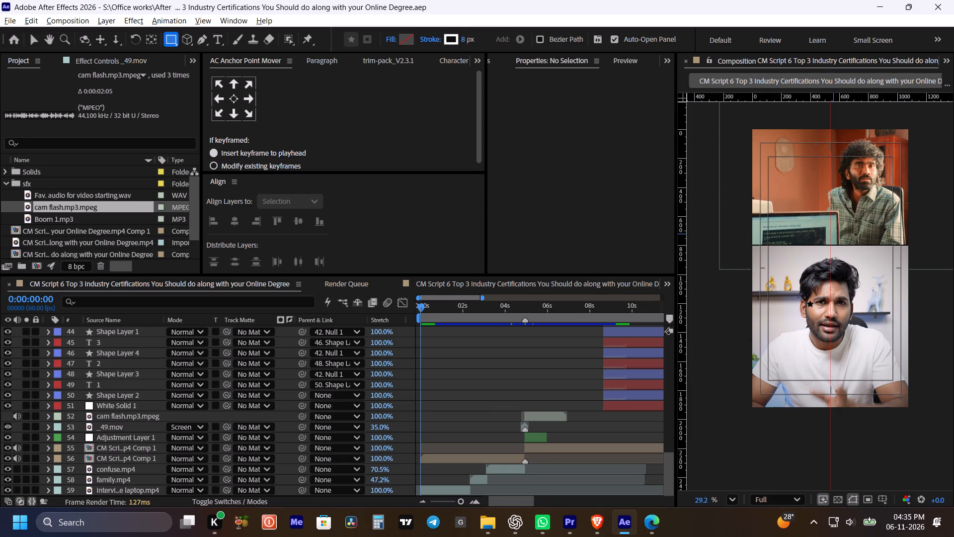
pyautogui.moveTo(753, 231); pyautogui.dragTo(904, 255)
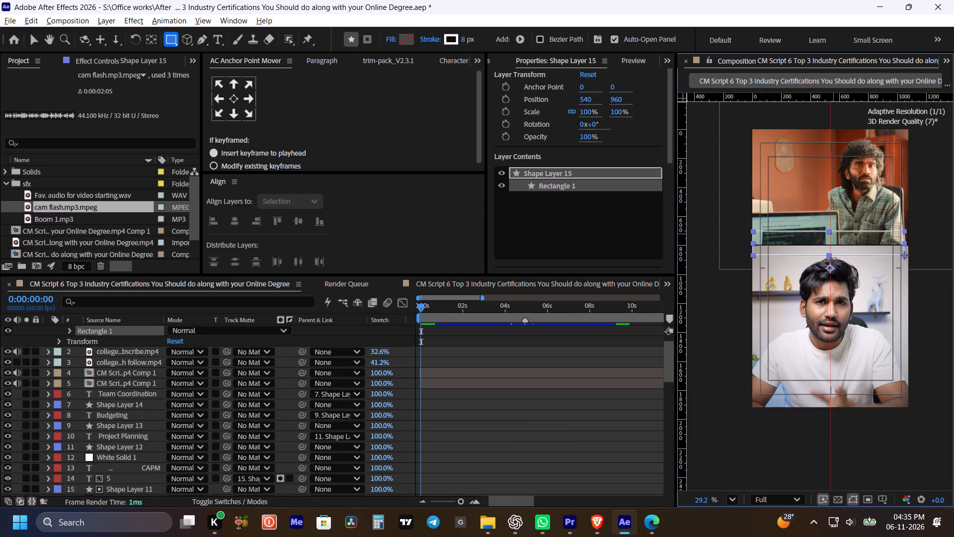
pyautogui.moveTo(904, 255); pyautogui.dragTo(901, 255)
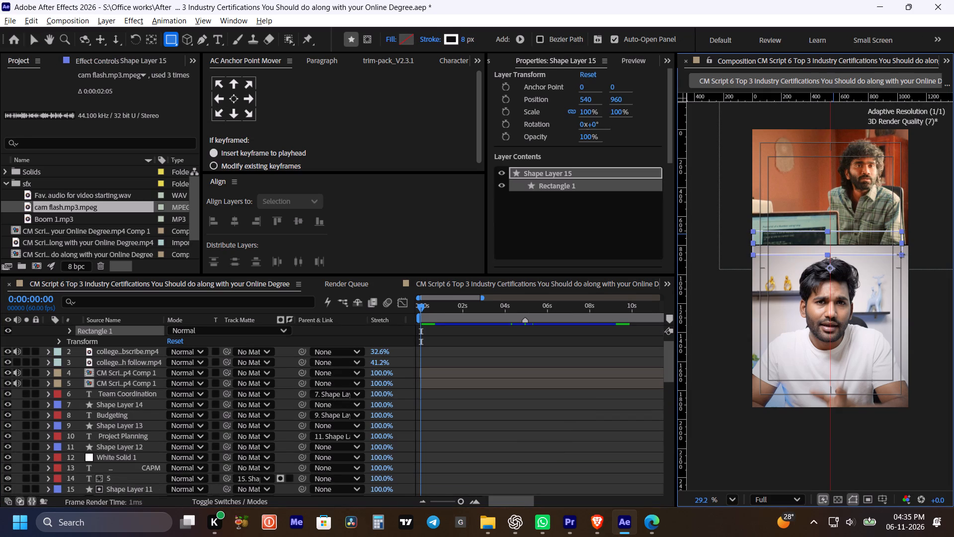
pyautogui.moveTo(901, 255); pyautogui.dragTo(900, 255)
pyautogui.click(233, 216)
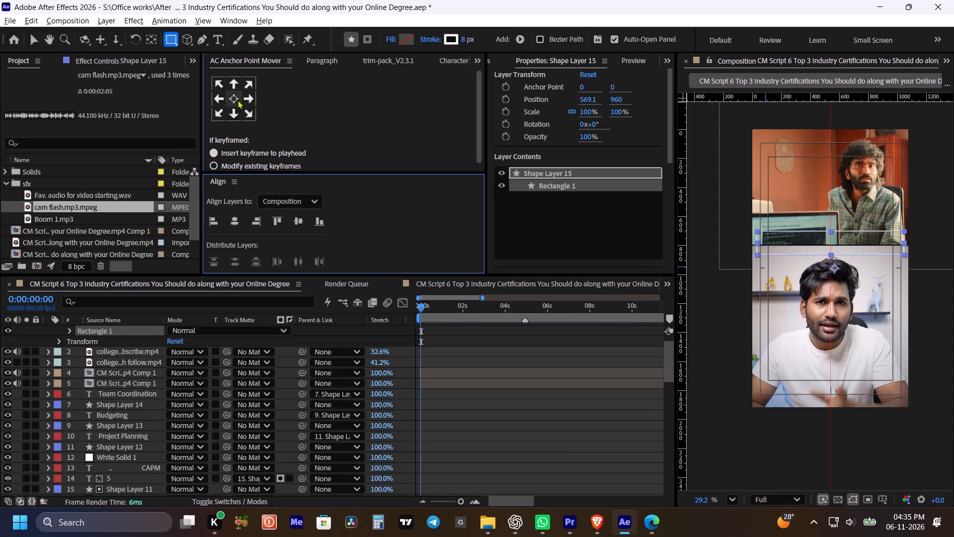
pyautogui.click(238, 100)
# Remove the rectangle's stroke and give it a solid dark grey fill, 505050.
pyautogui.click(438, 39)
pyautogui.click(416, 226)
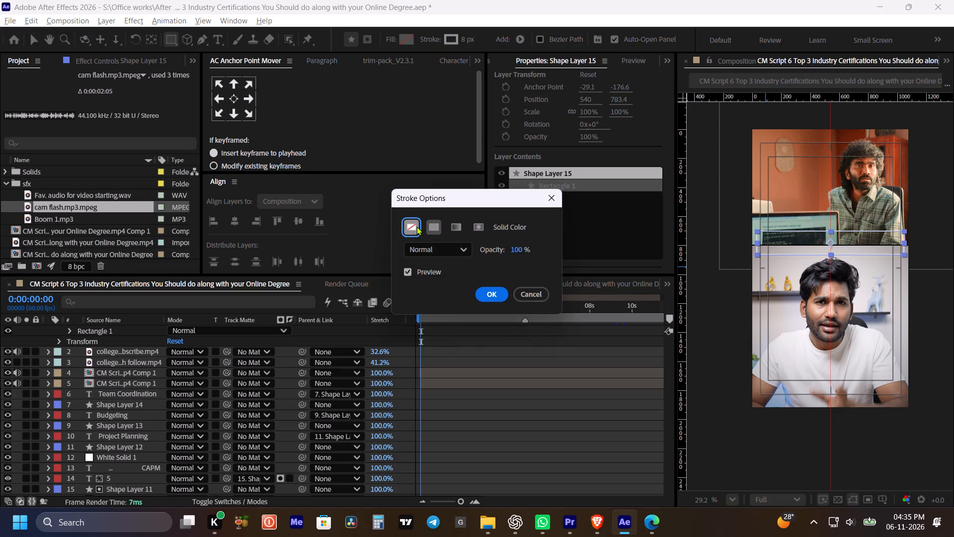
pyautogui.click(501, 300)
pyautogui.moveTo(417, 36); pyautogui.dragTo(410, 39)
pyautogui.click(405, 39)
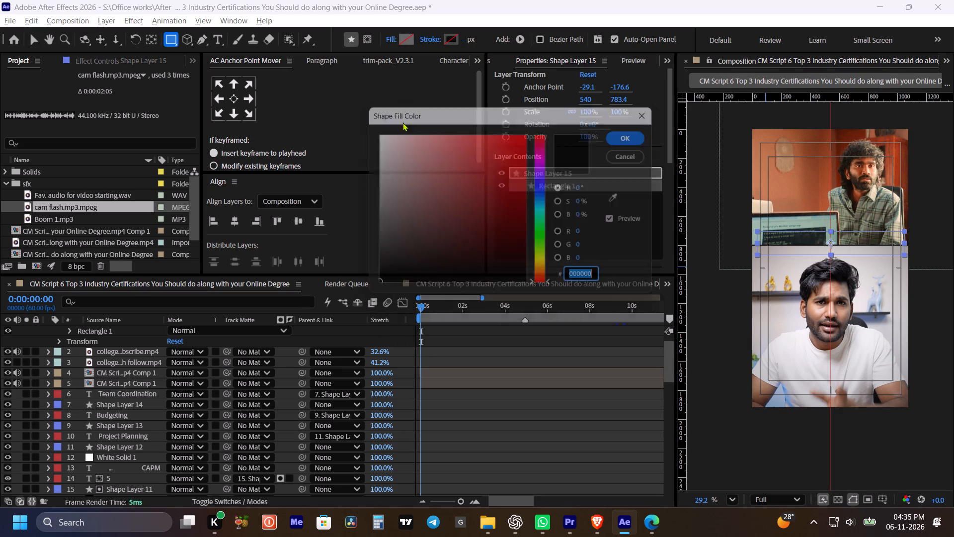
pyautogui.moveTo(395, 199); pyautogui.dragTo(361, 240)
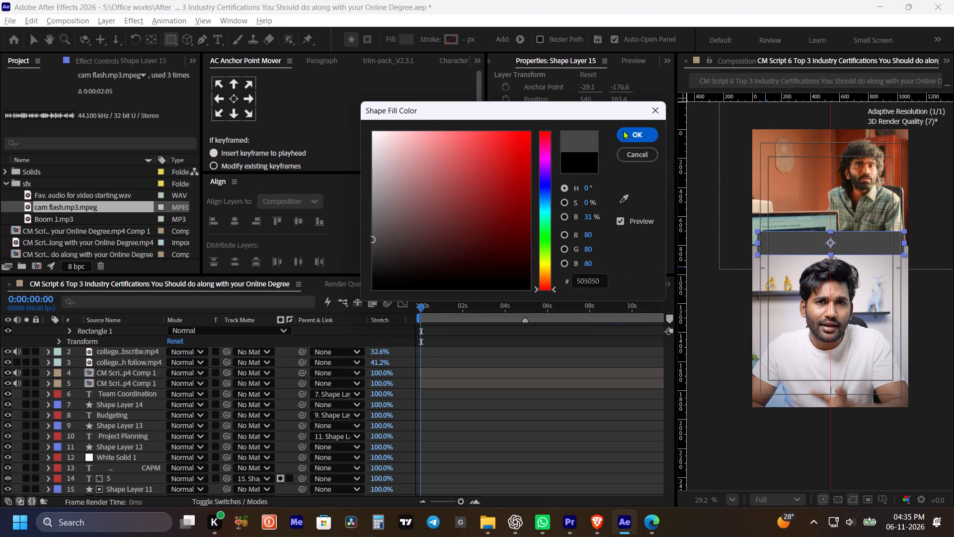